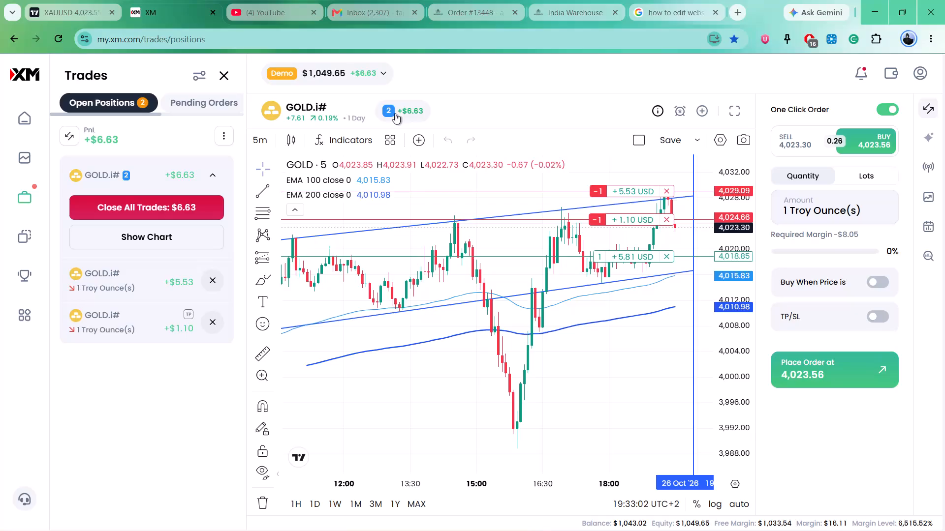
Check the list of all account notifications and close it.
{"action": "left_click", "coordinate": [864, 72]}
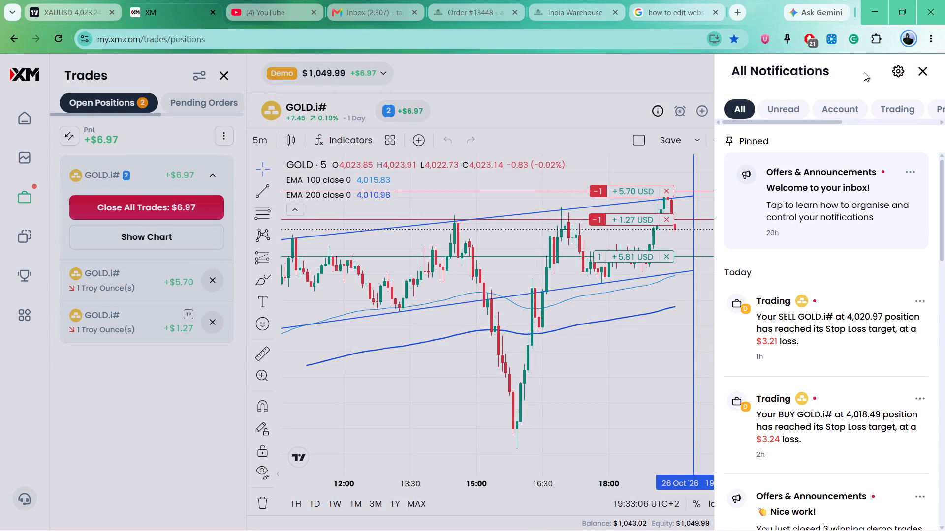
{"action": "left_click", "coordinate": [864, 72]}
{"action": "left_click", "coordinate": [923, 72]}
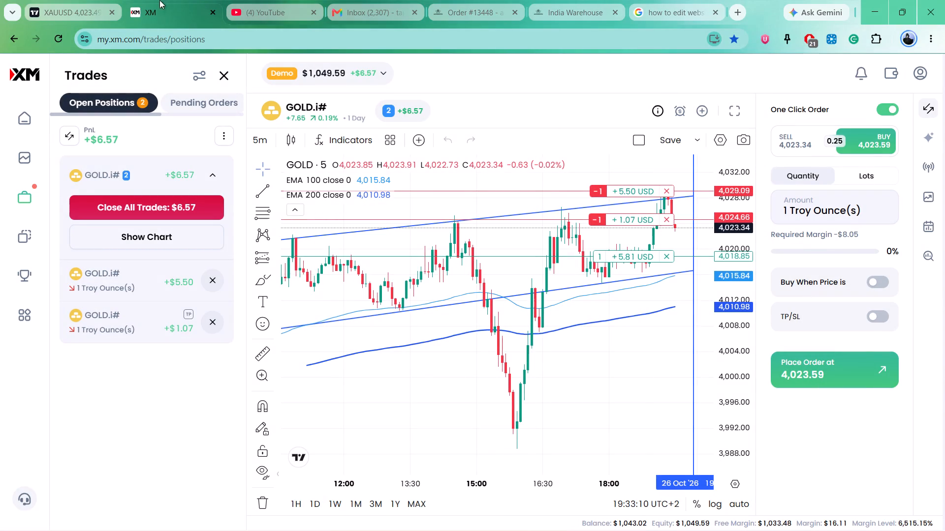
Expand the GOLD.i# chart to the full-screen view.
{"action": "left_click", "coordinate": [660, 357]}
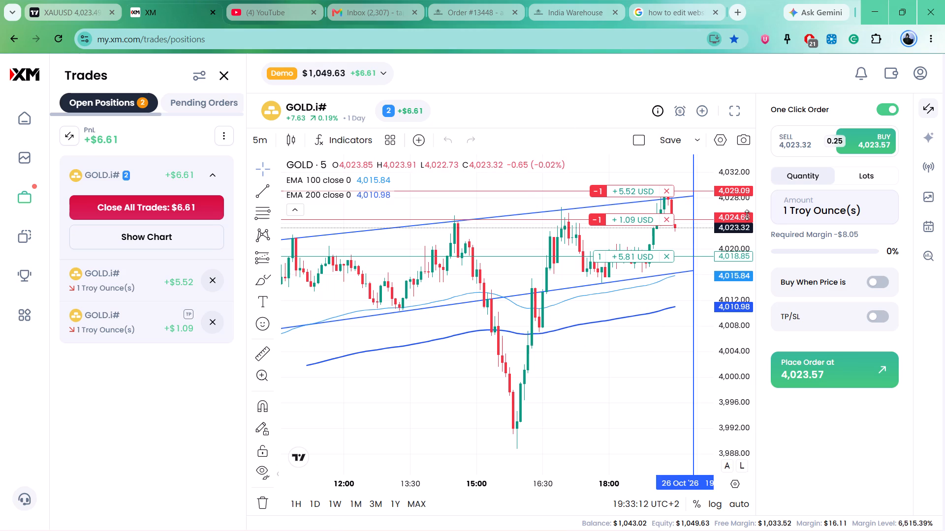
{"action": "left_click", "coordinate": [731, 106]}
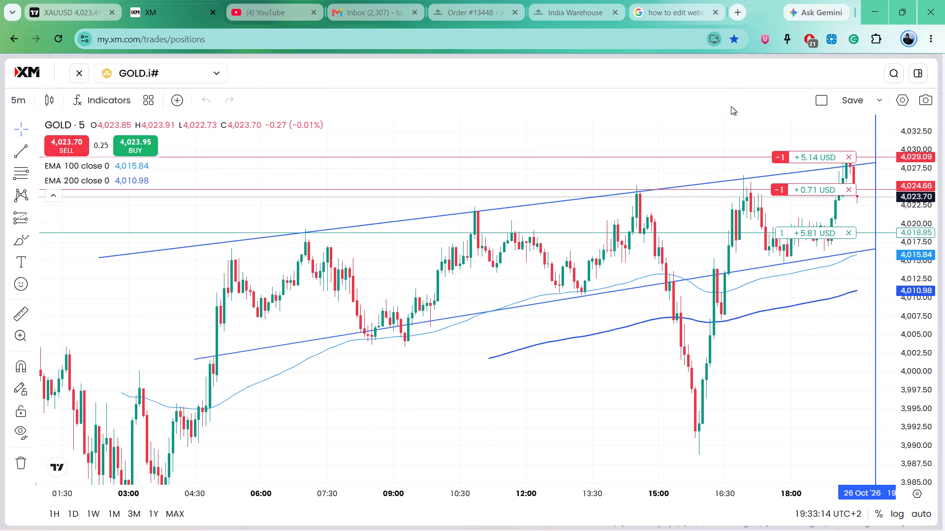
Remove the 3 drawings from the GOLD.i# chart.
{"action": "right_click", "coordinate": [552, 390]}
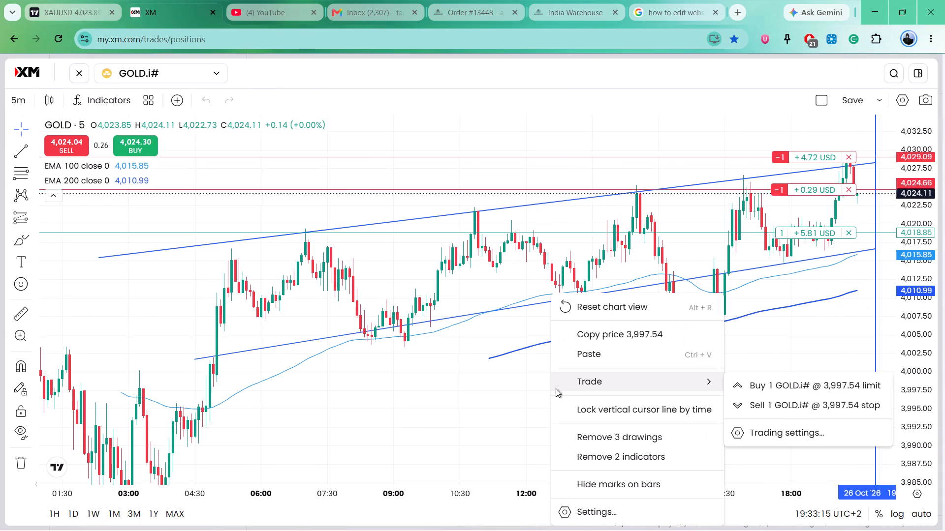
{"action": "left_click", "coordinate": [670, 441]}
Switch the GOLD.i# chart to the 1-minute timeframe.
{"action": "left_click_drag", "start_coordinate": [714, 353], "coordinate": [361, 338]}
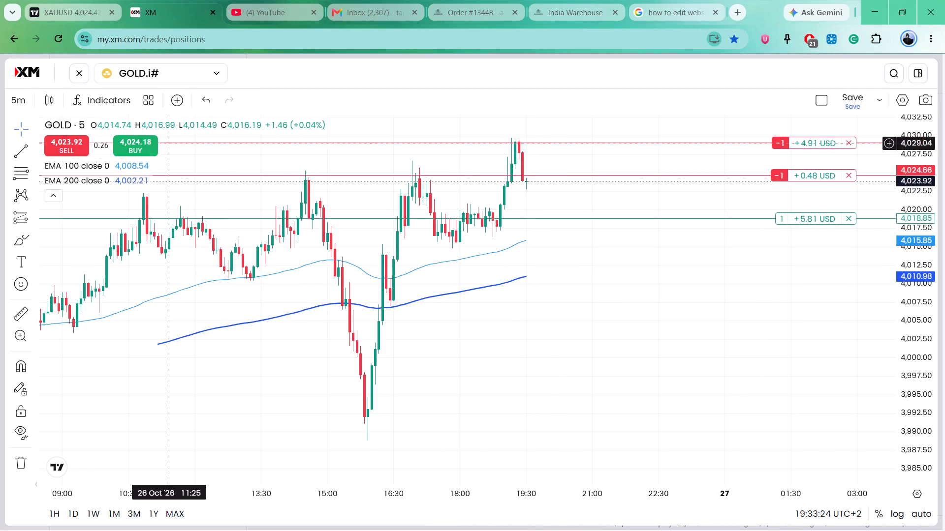
{"action": "left_click", "coordinate": [25, 104]}
{"action": "left_click", "coordinate": [57, 141]}
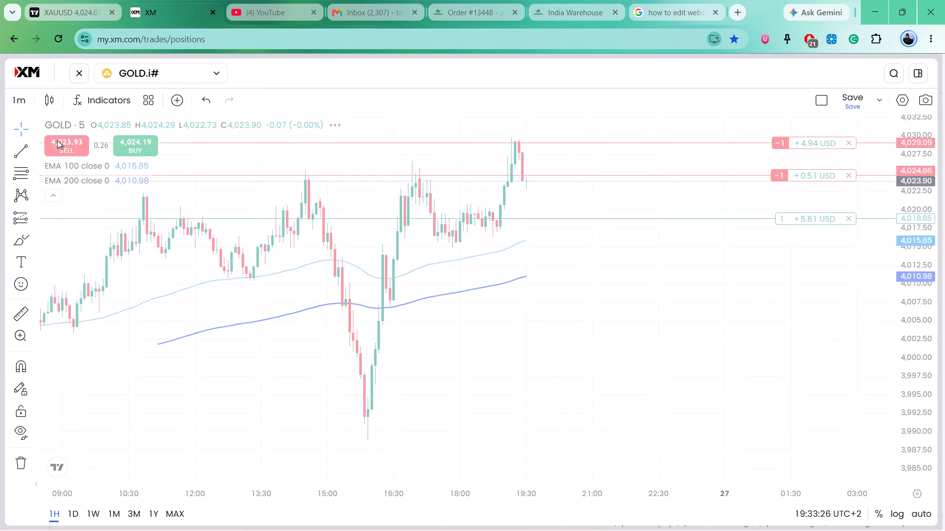
Examine the recent 1-minute gold candles against the two EMAs and the price levels of the open sell positions.
{"action": "scroll", "coordinate": [621, 235], "scroll_direction": "down", "scroll_amount": 9}
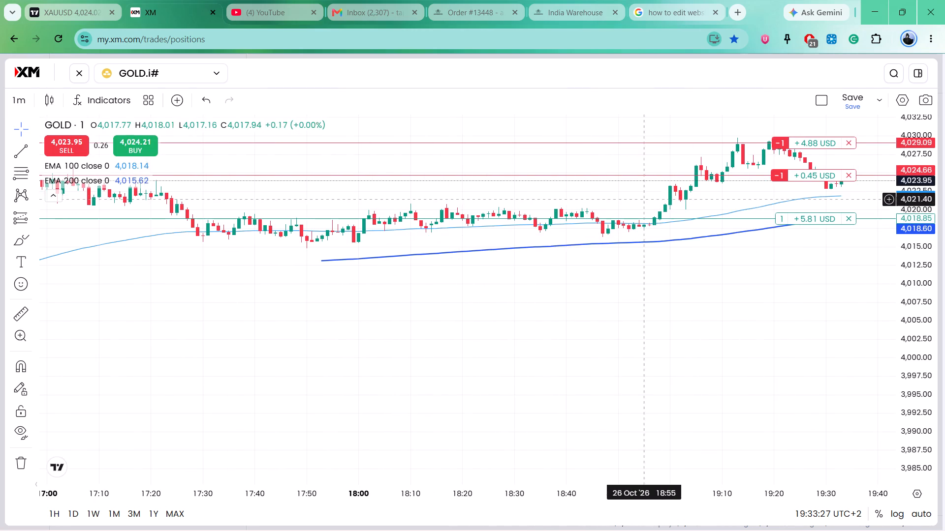
{"action": "left_click_drag", "start_coordinate": [625, 205], "coordinate": [387, 217]}
{"action": "left_click_drag", "start_coordinate": [919, 314], "coordinate": [904, 200]}
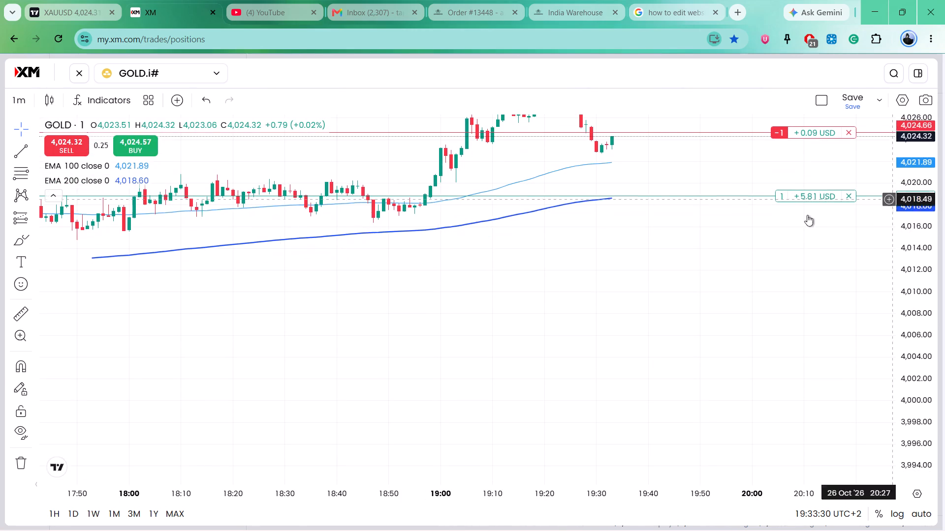
{"action": "left_click_drag", "start_coordinate": [692, 175], "coordinate": [696, 283]}
{"action": "scroll", "coordinate": [685, 273], "scroll_direction": "down", "scroll_amount": 4}
{"action": "left_click_drag", "start_coordinate": [686, 275], "coordinate": [559, 278]}
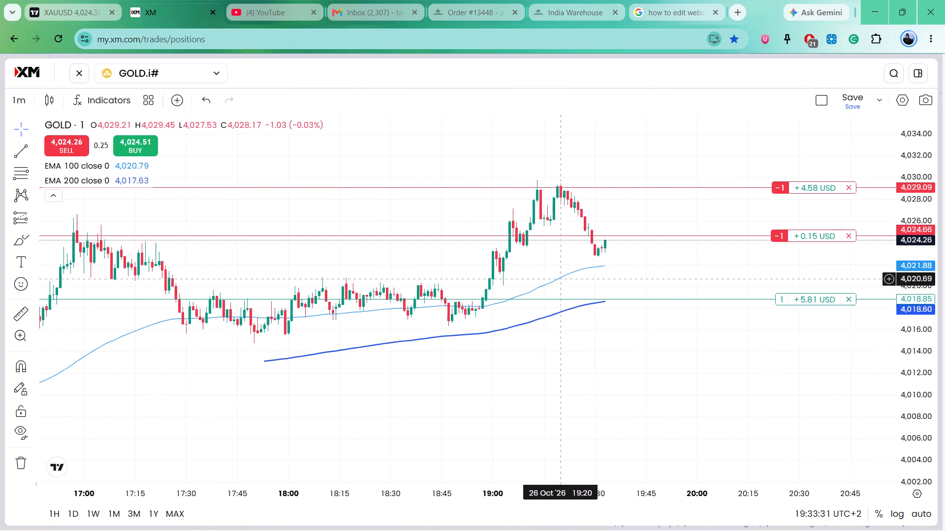
{"action": "left_click_drag", "start_coordinate": [559, 278], "coordinate": [558, 278]}
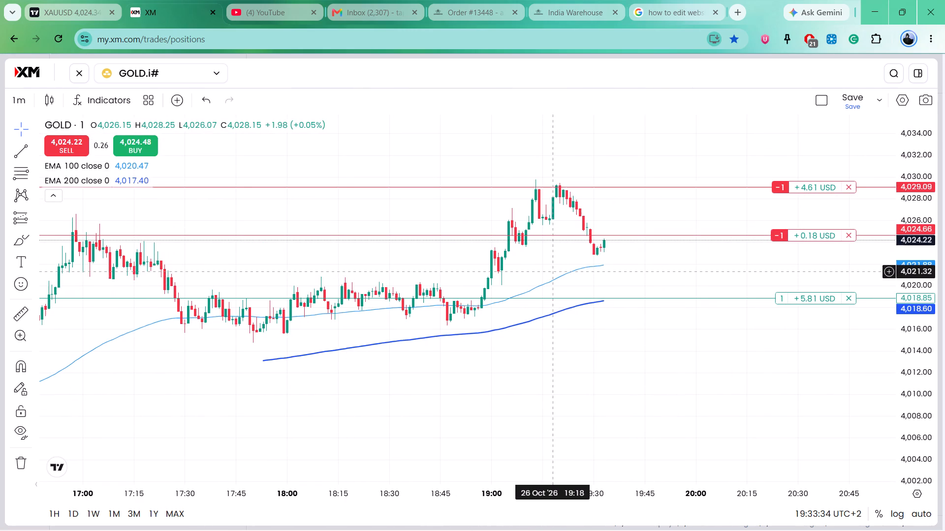
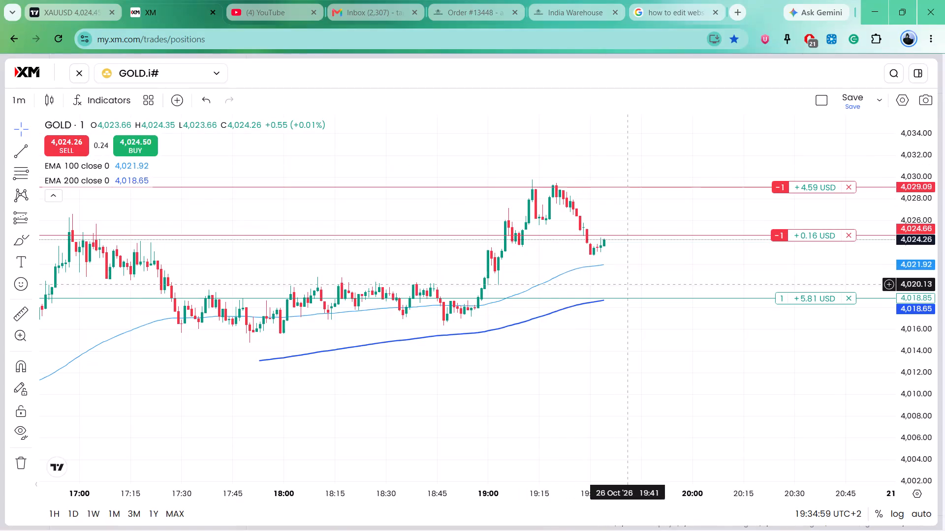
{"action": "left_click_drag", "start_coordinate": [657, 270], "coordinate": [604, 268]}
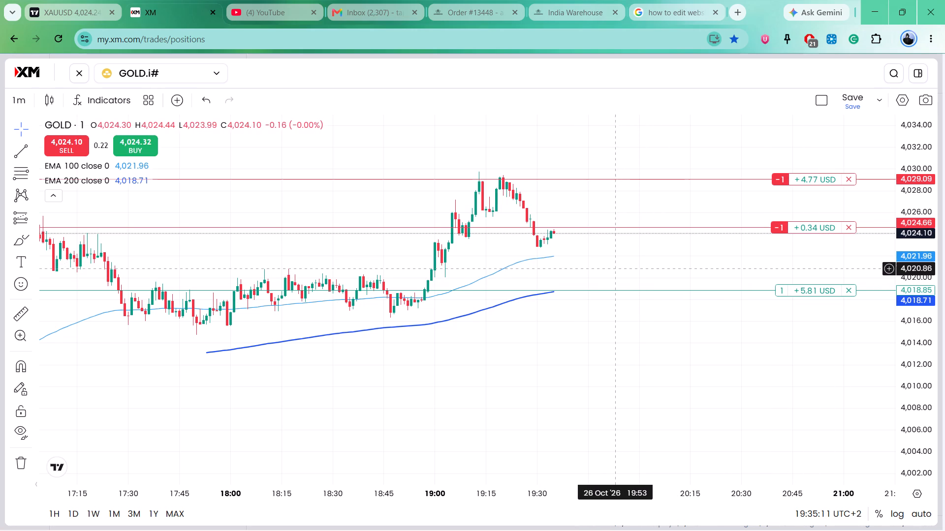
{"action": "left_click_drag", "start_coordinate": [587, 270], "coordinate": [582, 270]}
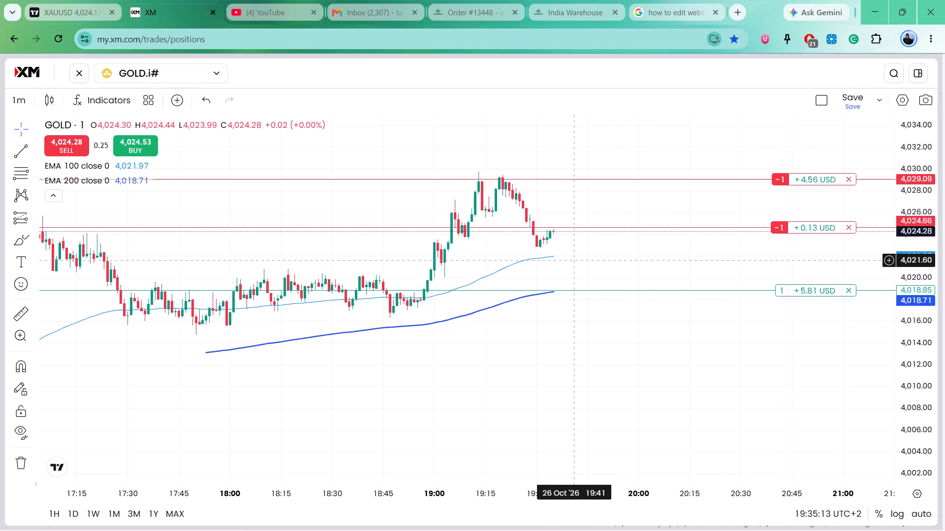
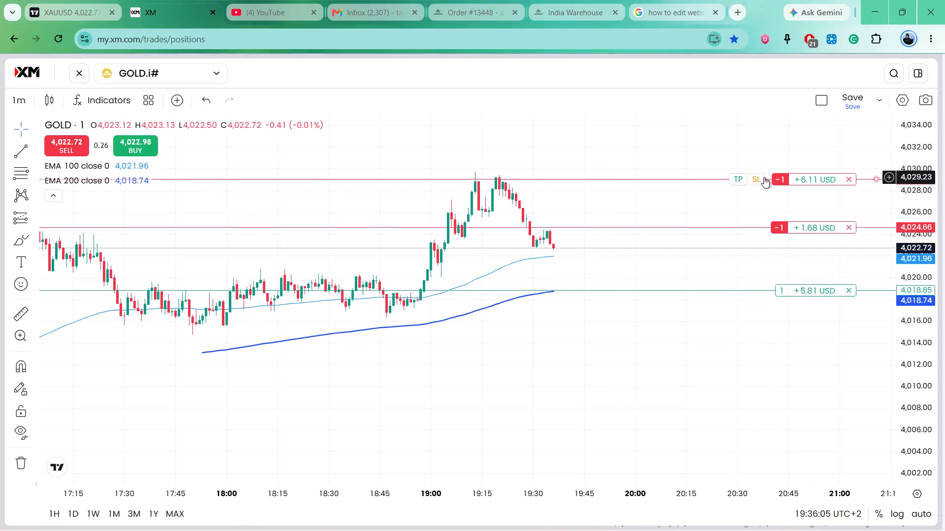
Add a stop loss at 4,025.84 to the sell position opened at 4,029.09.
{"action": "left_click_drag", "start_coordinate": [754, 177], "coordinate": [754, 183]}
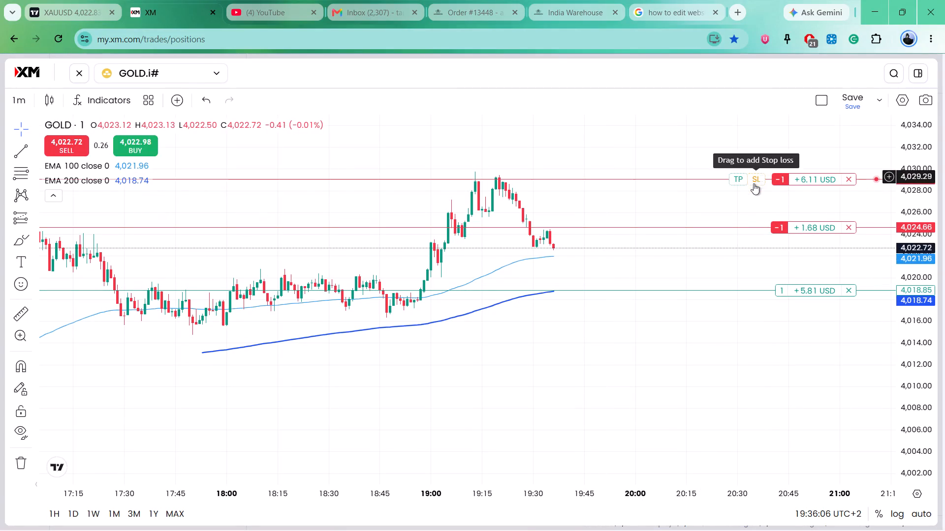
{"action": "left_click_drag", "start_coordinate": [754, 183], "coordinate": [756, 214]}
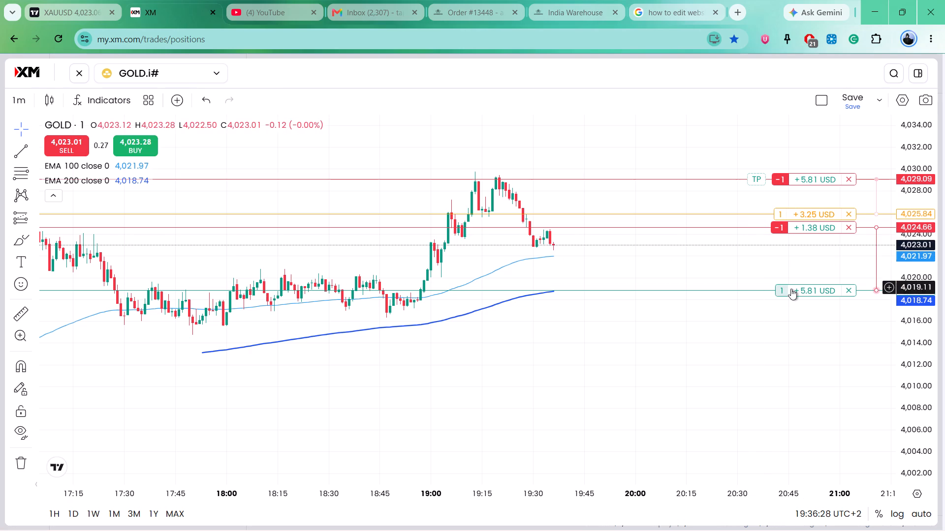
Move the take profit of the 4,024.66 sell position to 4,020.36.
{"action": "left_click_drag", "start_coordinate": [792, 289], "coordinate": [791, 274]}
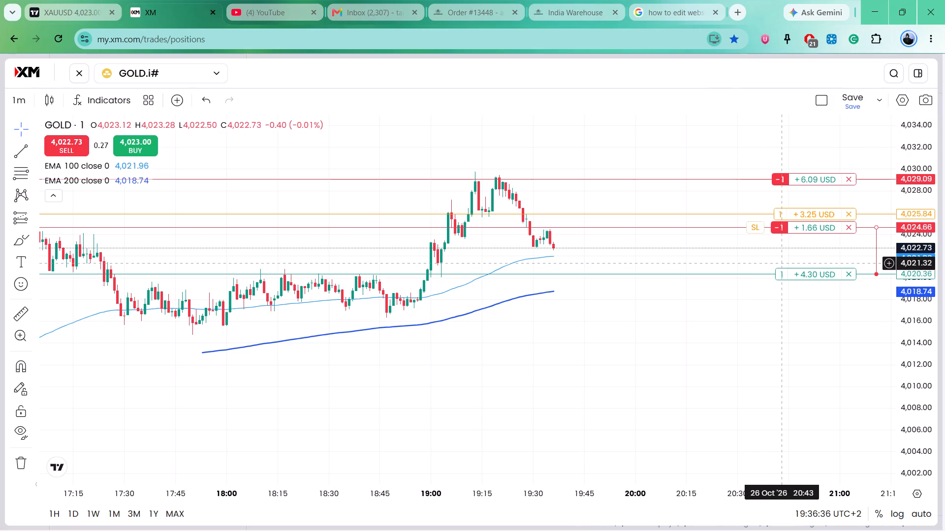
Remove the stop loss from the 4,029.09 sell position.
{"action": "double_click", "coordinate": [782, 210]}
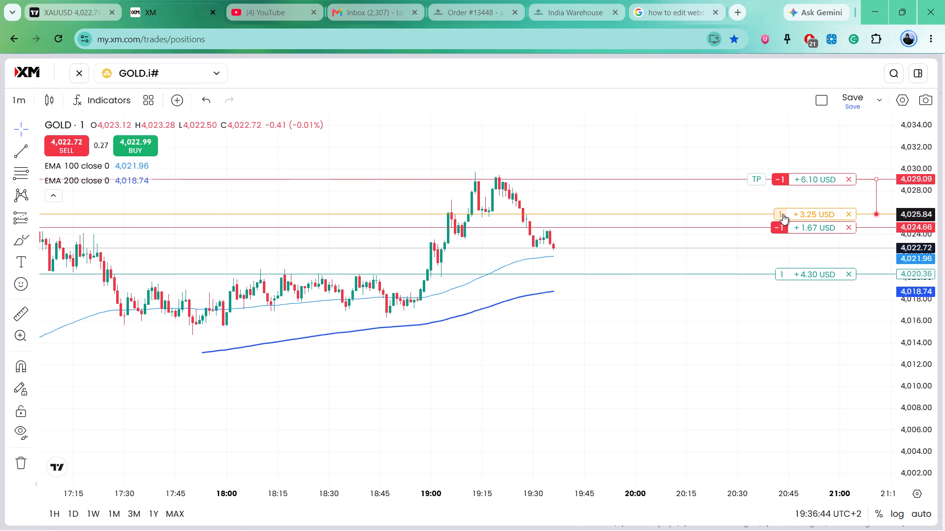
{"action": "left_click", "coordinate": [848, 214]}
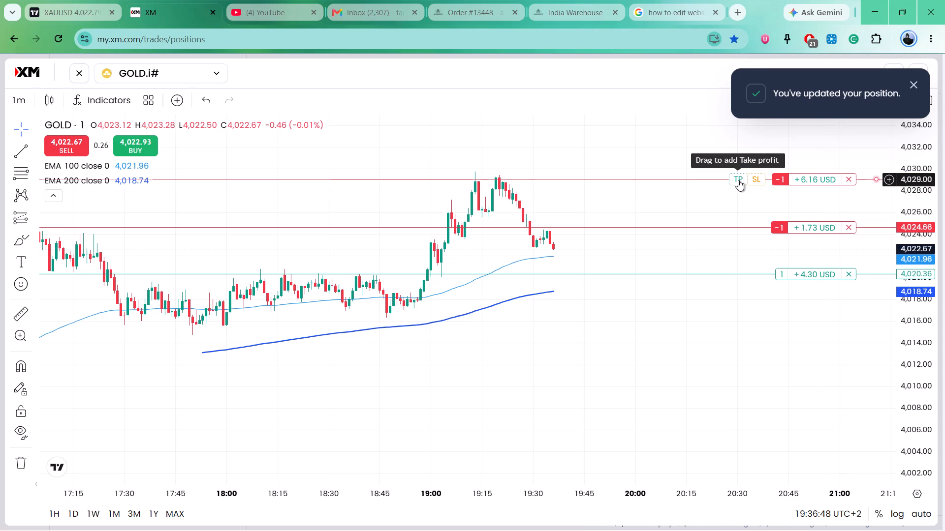
Add a take profit at 4,021.32 to the 4,029.09 sell position.
{"action": "left_click_drag", "start_coordinate": [738, 180], "coordinate": [742, 268]}
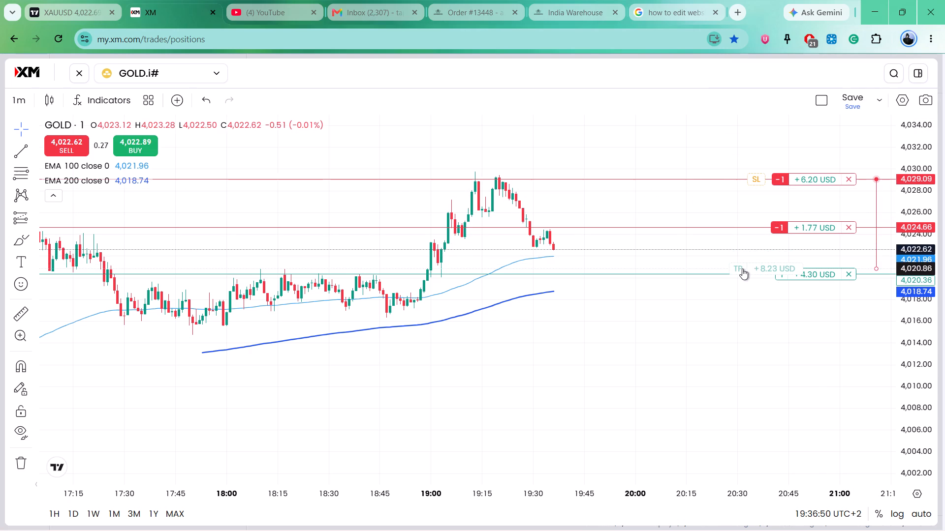
{"action": "left_click_drag", "start_coordinate": [742, 268], "coordinate": [742, 263]}
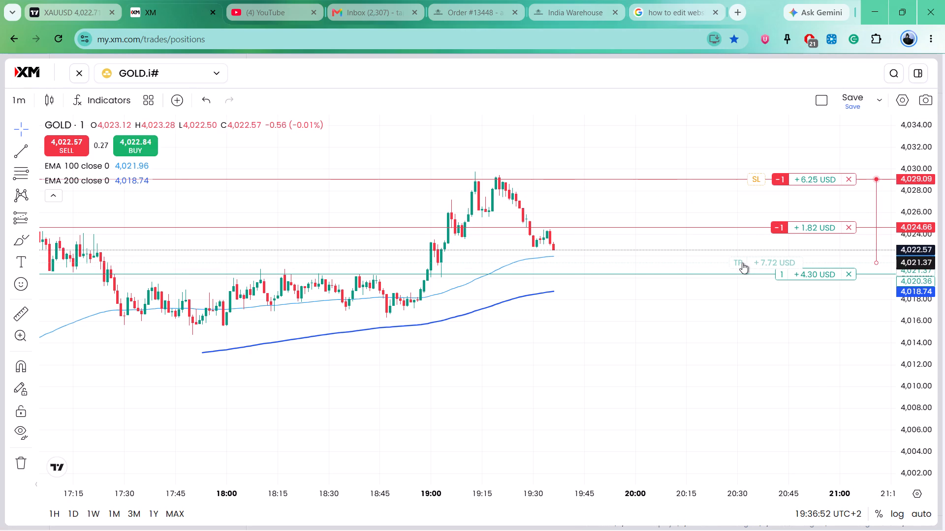
{"action": "left_click_drag", "start_coordinate": [742, 263], "coordinate": [742, 263]}
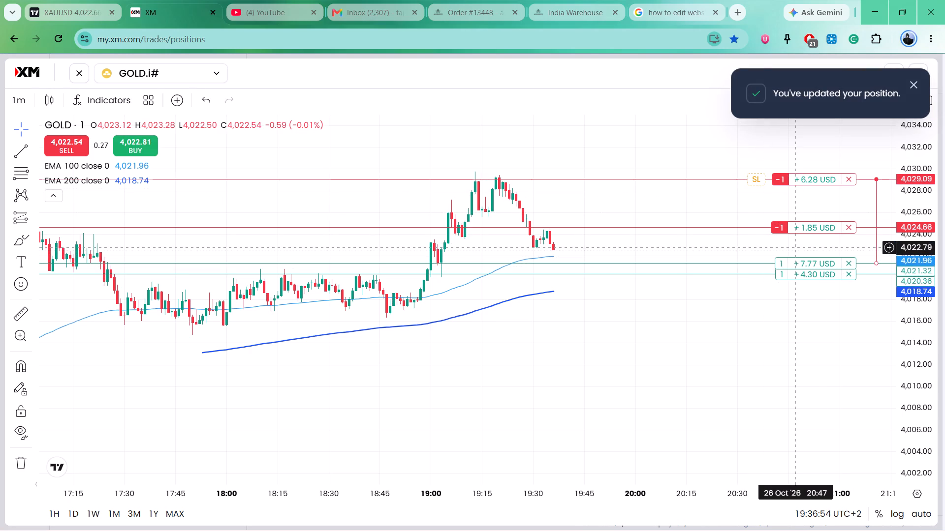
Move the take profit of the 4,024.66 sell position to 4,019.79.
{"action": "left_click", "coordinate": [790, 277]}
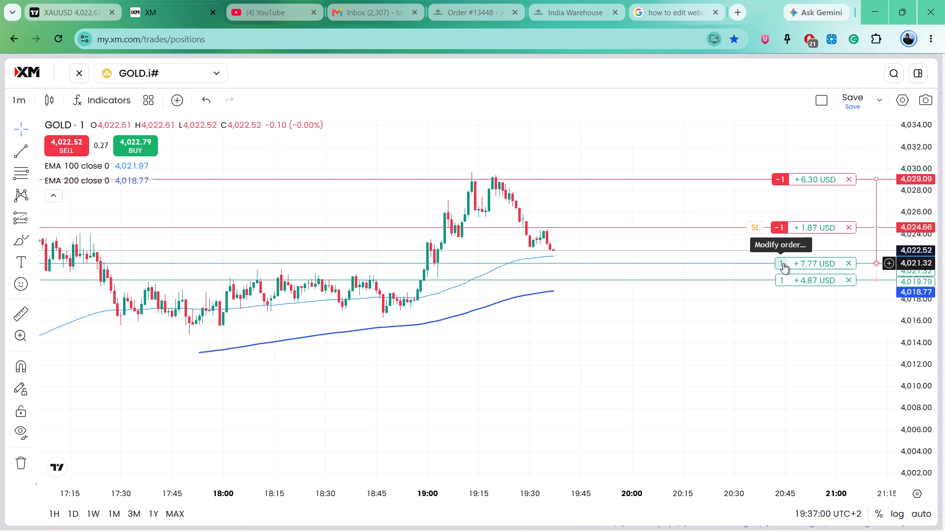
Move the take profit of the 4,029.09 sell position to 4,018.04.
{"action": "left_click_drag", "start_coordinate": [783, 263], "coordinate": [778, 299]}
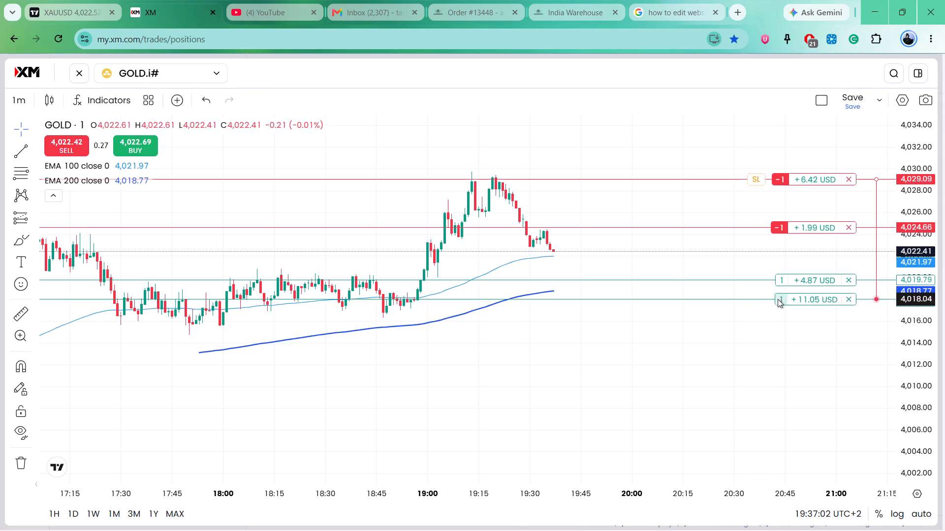
Move the take profit of the 4,024.66 sell position to 4,020.64.
{"action": "left_click_drag", "start_coordinate": [788, 278], "coordinate": [787, 271]}
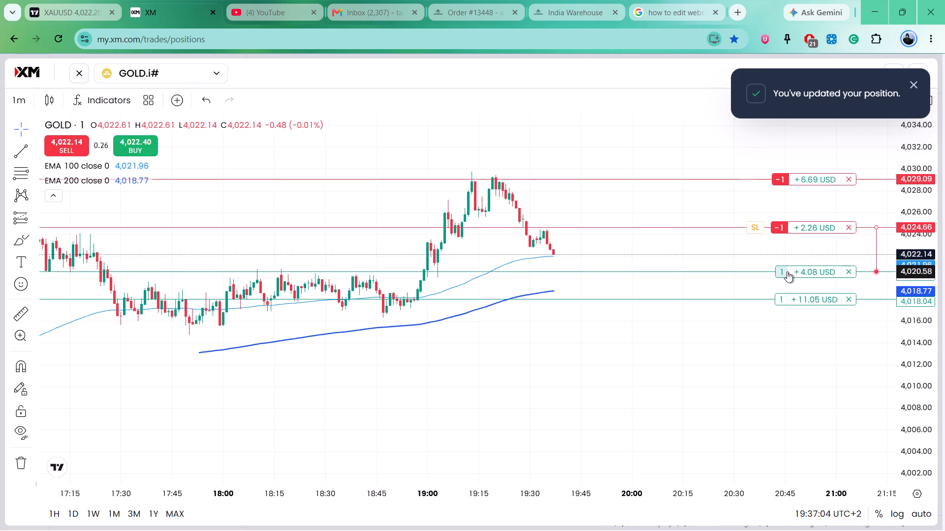
{"action": "left_click_drag", "start_coordinate": [787, 271], "coordinate": [787, 271]}
Add a stop loss at 4,025.61 to the 4,029.09 sell position.
{"action": "left_click_drag", "start_coordinate": [752, 179], "coordinate": [754, 182]}
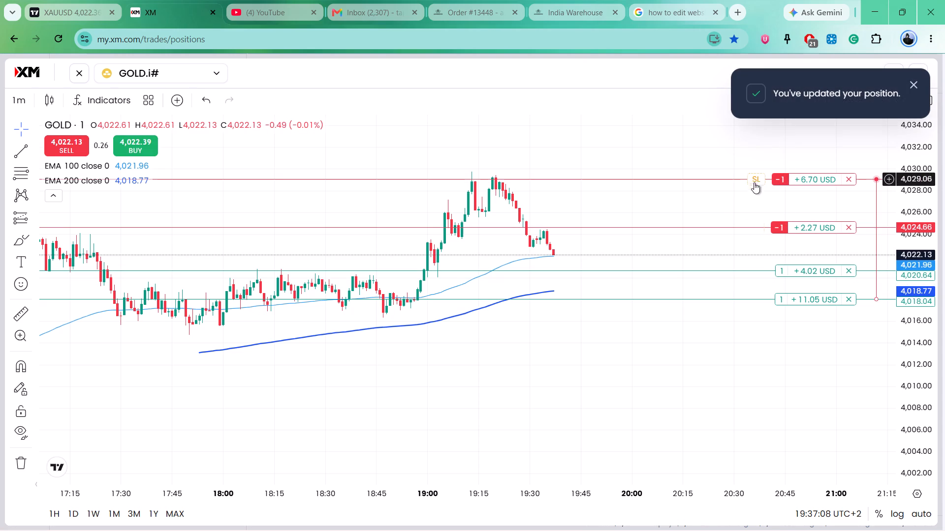
{"action": "left_click_drag", "start_coordinate": [754, 182], "coordinate": [763, 217]}
{"action": "left_click", "coordinate": [737, 249]}
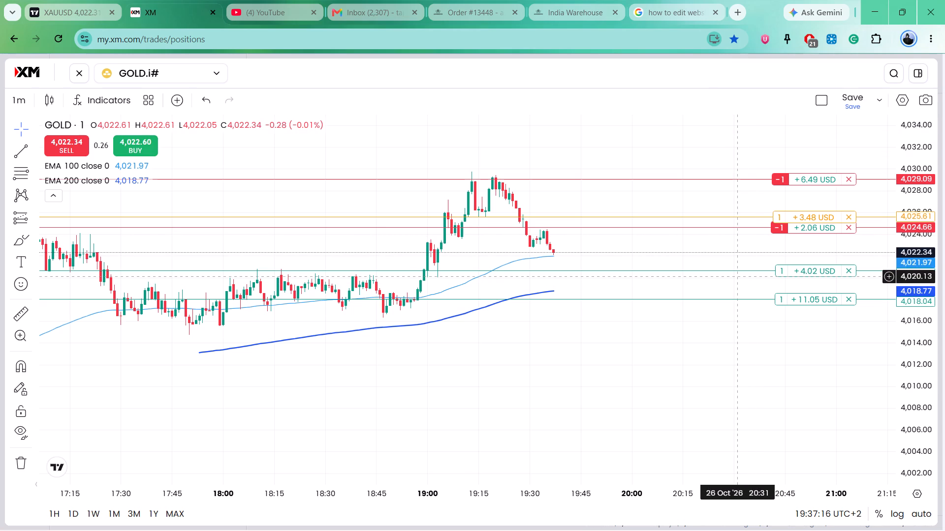
Move the take profit of the 4,029.09 sell position to 4,018.72, near the 200 EMA.
{"action": "scroll", "coordinate": [720, 265], "scroll_direction": "down", "scroll_amount": 3}
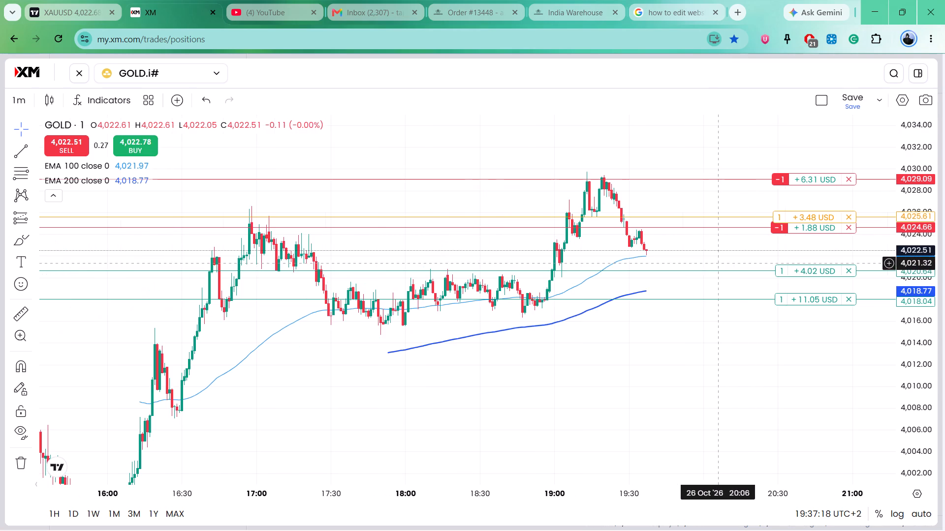
{"action": "scroll", "coordinate": [787, 281], "scroll_direction": "up", "scroll_amount": 1}
{"action": "scroll", "coordinate": [746, 274], "scroll_direction": "up", "scroll_amount": 3}
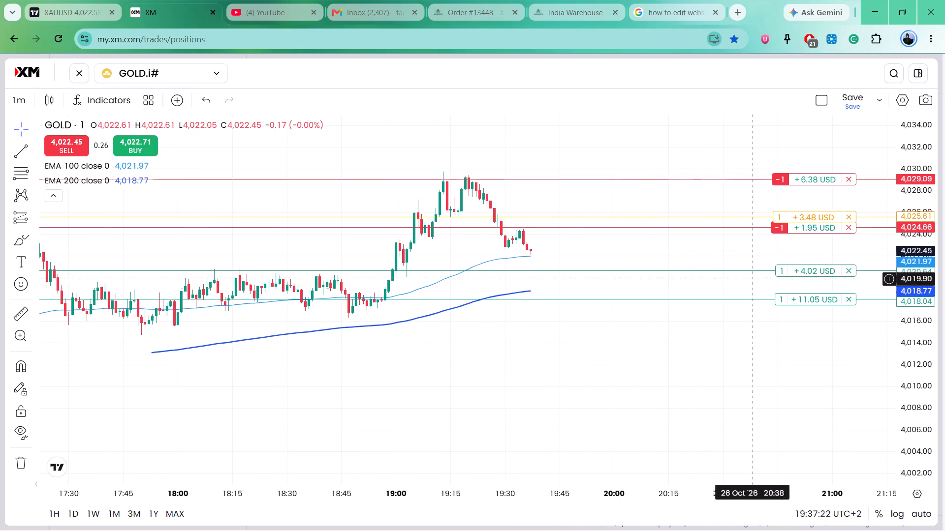
{"action": "left_click_drag", "start_coordinate": [803, 297], "coordinate": [804, 292]}
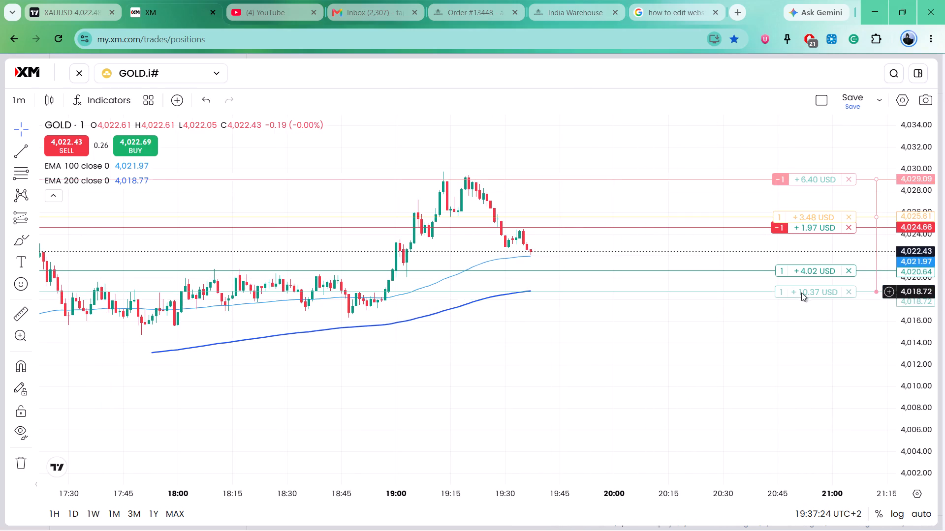
Add a stop loss at 4,023.13 to the 4,024.66 sell position.
{"action": "left_click_drag", "start_coordinate": [742, 333], "coordinate": [692, 355]}
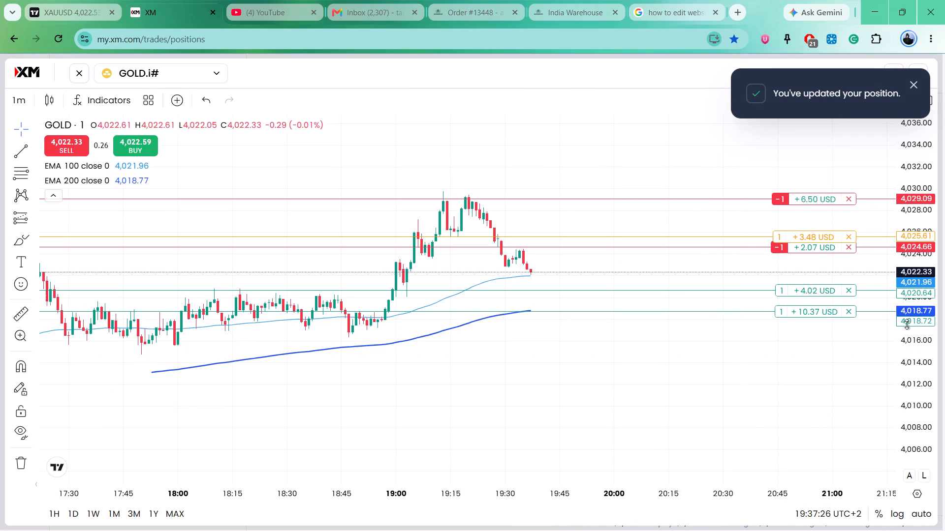
{"action": "left_click_drag", "start_coordinate": [907, 324], "coordinate": [923, 252]}
{"action": "left_click_drag", "start_coordinate": [689, 264], "coordinate": [600, 281]}
{"action": "left_click", "coordinate": [630, 269]}
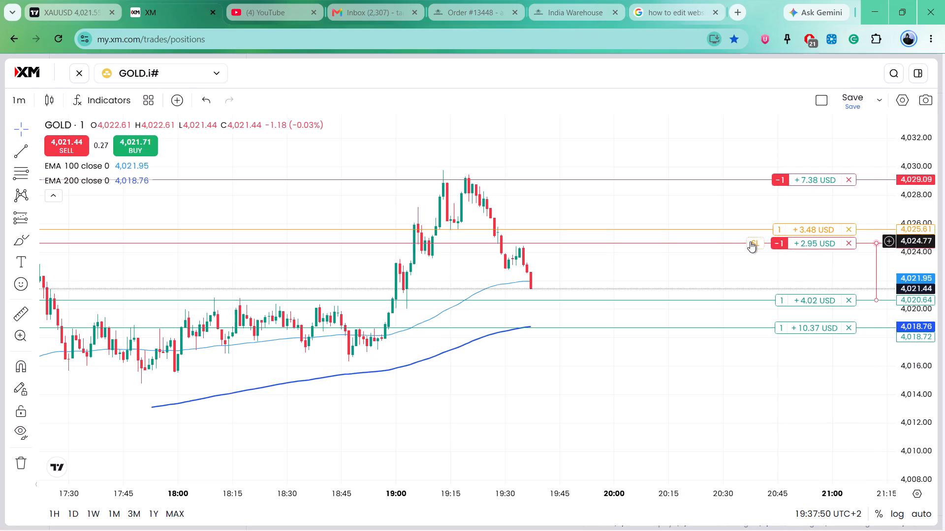
{"action": "left_click_drag", "start_coordinate": [756, 241], "coordinate": [766, 265]}
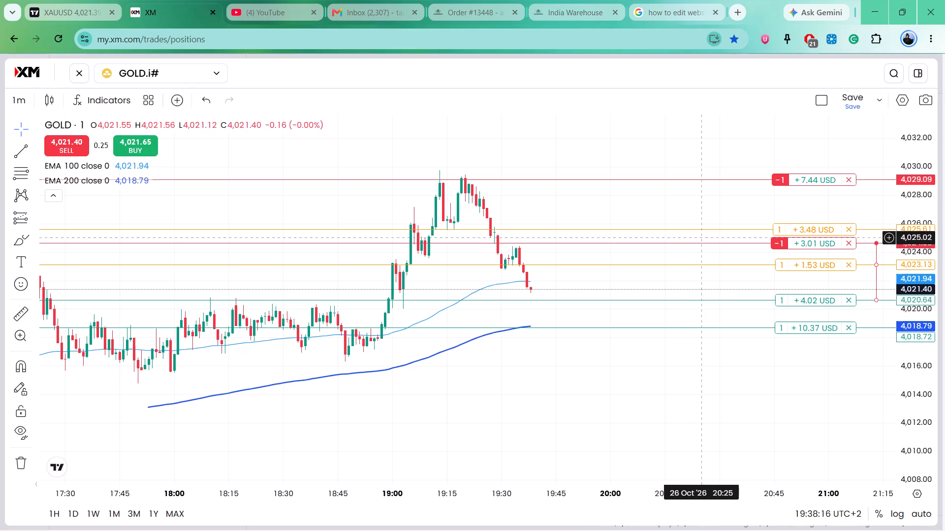
Switch to the TradingView XAUUSD chart and move the 4,026.284 horizontal ray up to 4,026.890.
{"action": "left_click", "coordinate": [73, 0]}
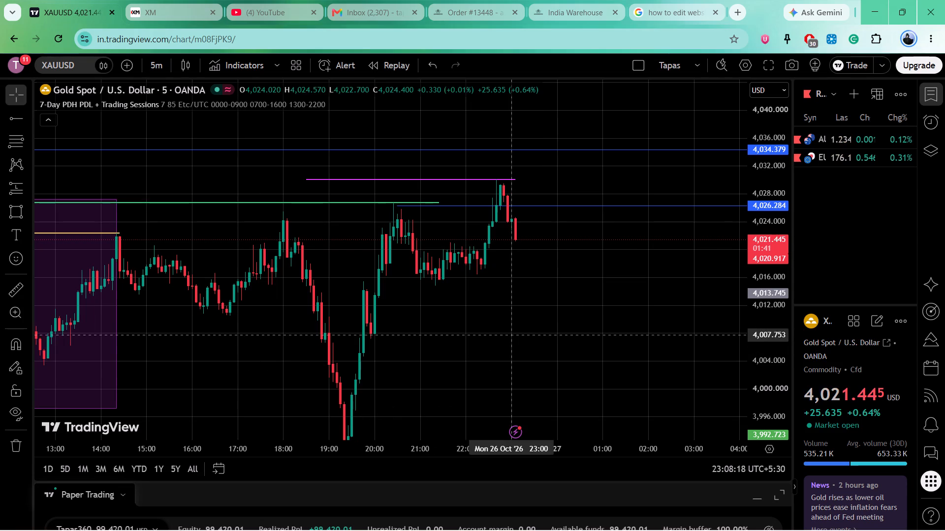
{"action": "scroll", "coordinate": [508, 328], "scroll_direction": "down", "scroll_amount": 4}
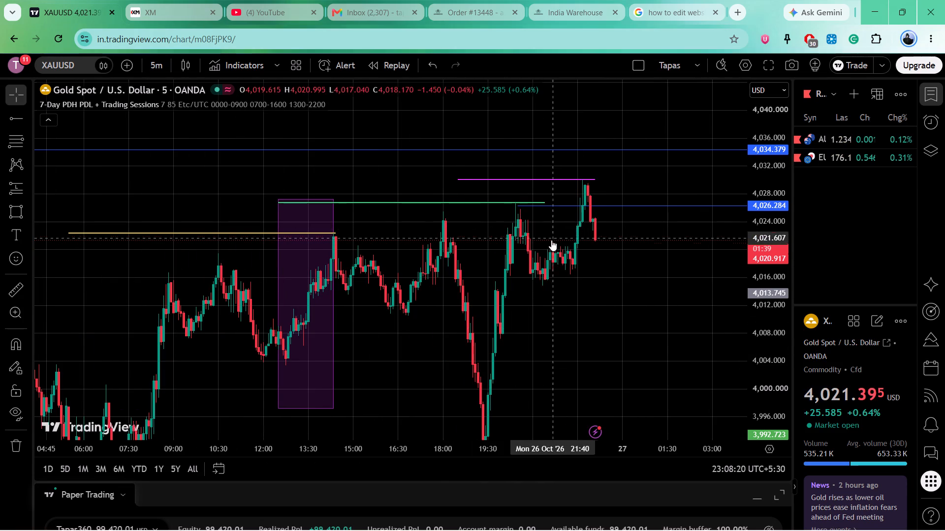
{"action": "scroll", "coordinate": [549, 244], "scroll_direction": "up", "scroll_amount": 3}
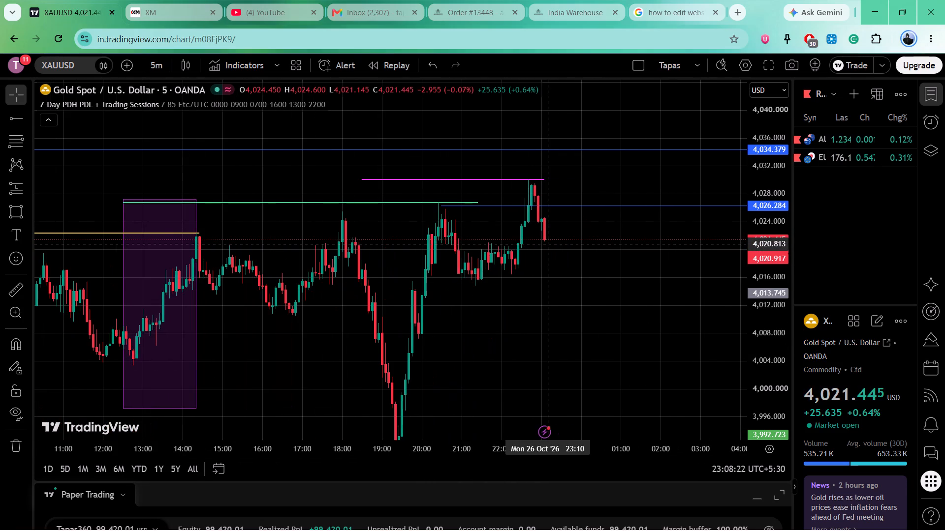
{"action": "double_click", "coordinate": [561, 207]}
{"action": "left_click", "coordinate": [595, 264]}
{"action": "scroll", "coordinate": [560, 251], "scroll_direction": "down", "scroll_amount": 2}
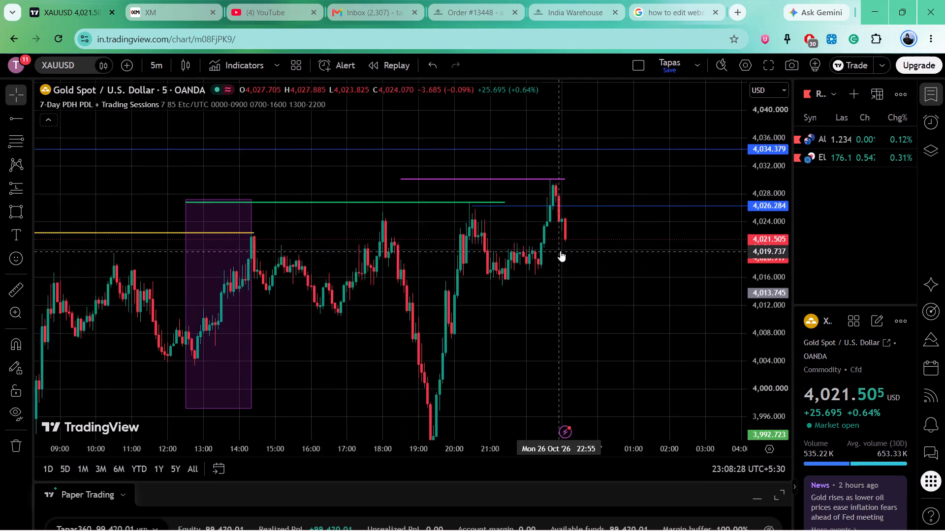
{"action": "scroll", "coordinate": [560, 251], "scroll_direction": "down", "scroll_amount": 3}
{"action": "scroll", "coordinate": [560, 251], "scroll_direction": "up", "scroll_amount": 4}
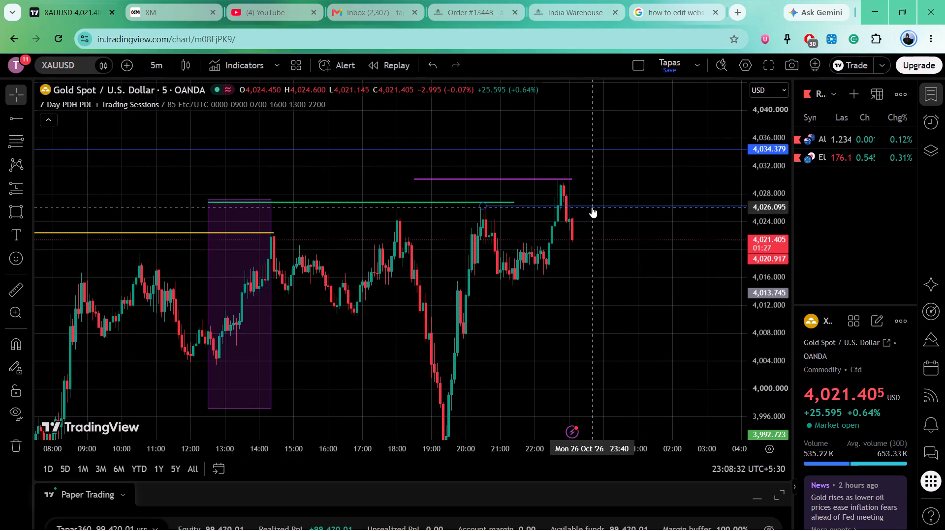
{"action": "left_click", "coordinate": [592, 204]}
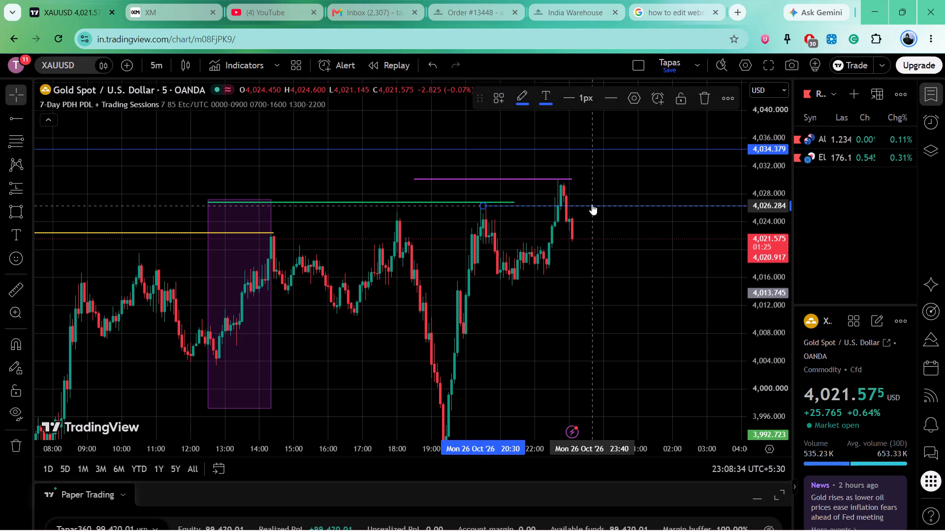
{"action": "left_click", "coordinate": [603, 234]}
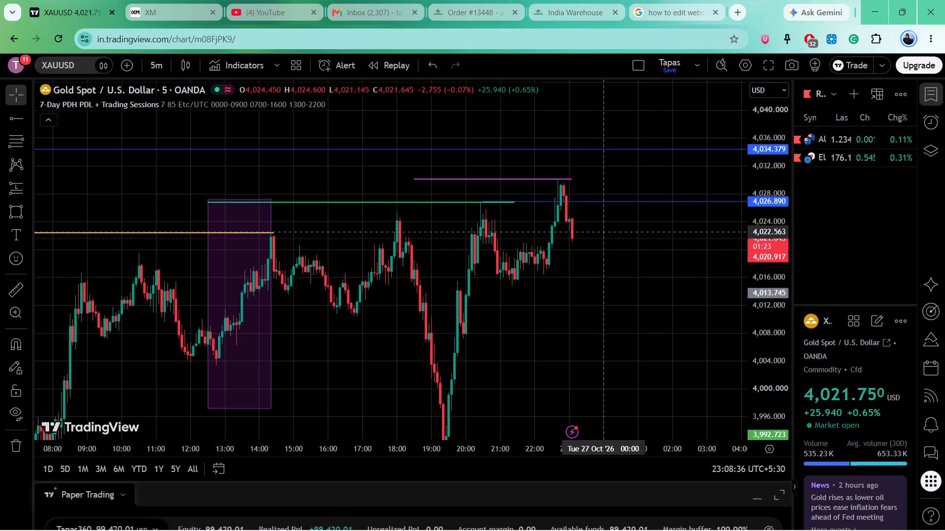
{"action": "scroll", "coordinate": [602, 231], "scroll_direction": "up", "scroll_amount": 5}
{"action": "scroll", "coordinate": [601, 229], "scroll_direction": "down", "scroll_amount": 3}
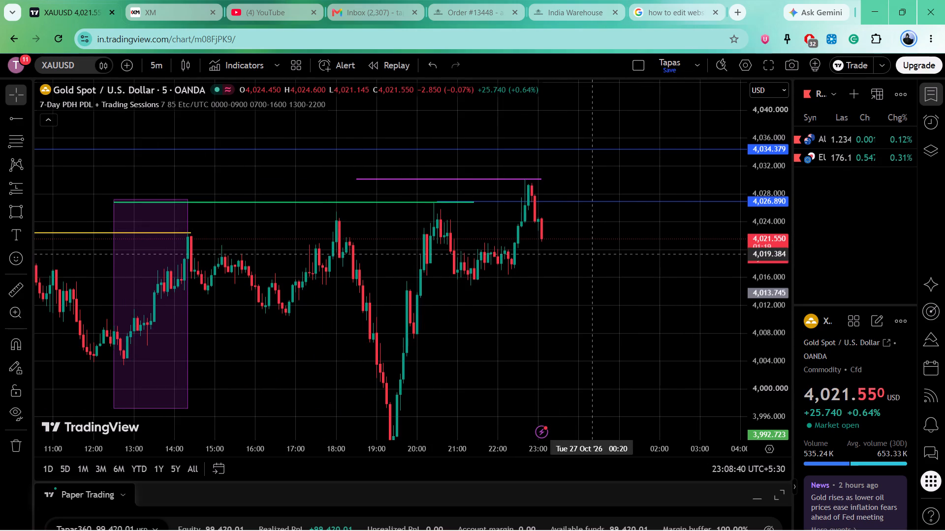
Return to the XM GOLD.i# chart and examine recent price action around the position levels on the 5-minute interval.
{"action": "left_click", "coordinate": [178, 0]}
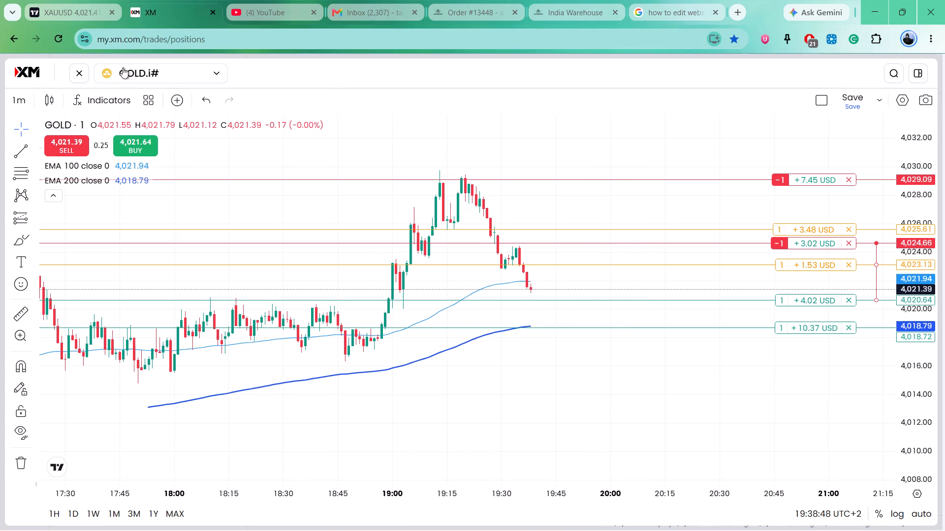
{"action": "left_click", "coordinate": [13, 97]}
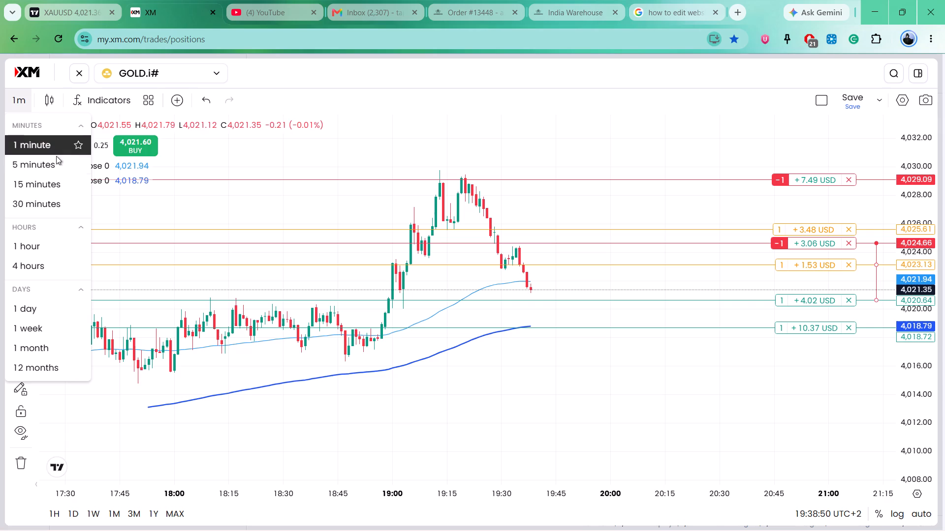
{"action": "left_click", "coordinate": [51, 164]}
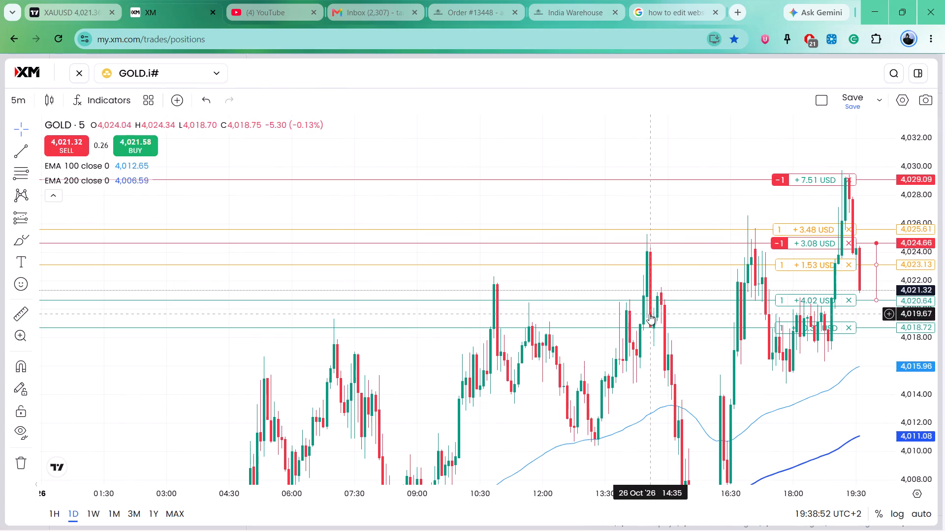
{"action": "left_click_drag", "start_coordinate": [605, 284], "coordinate": [327, 292]}
{"action": "scroll", "coordinate": [371, 288], "scroll_direction": "up", "scroll_amount": 7}
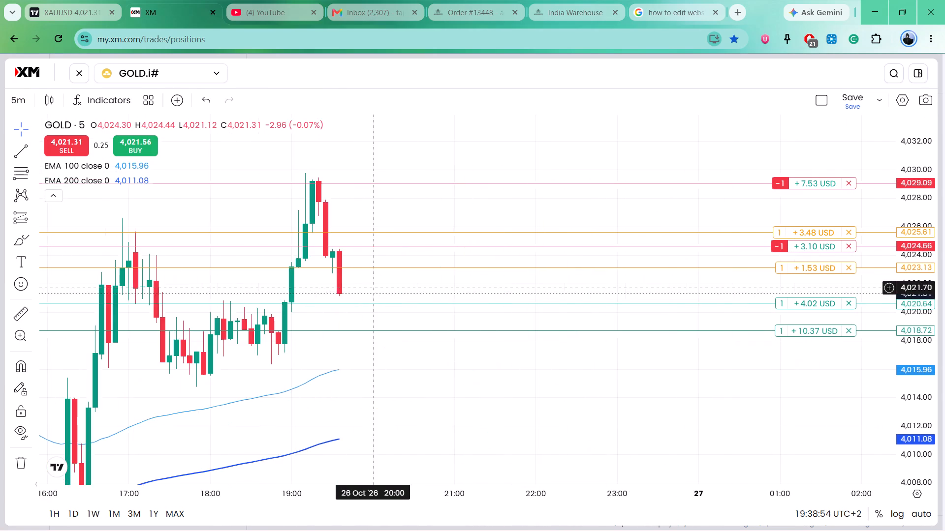
{"action": "scroll", "coordinate": [377, 291], "scroll_direction": "up", "scroll_amount": 5}
{"action": "left_click_drag", "start_coordinate": [381, 288], "coordinate": [620, 282]}
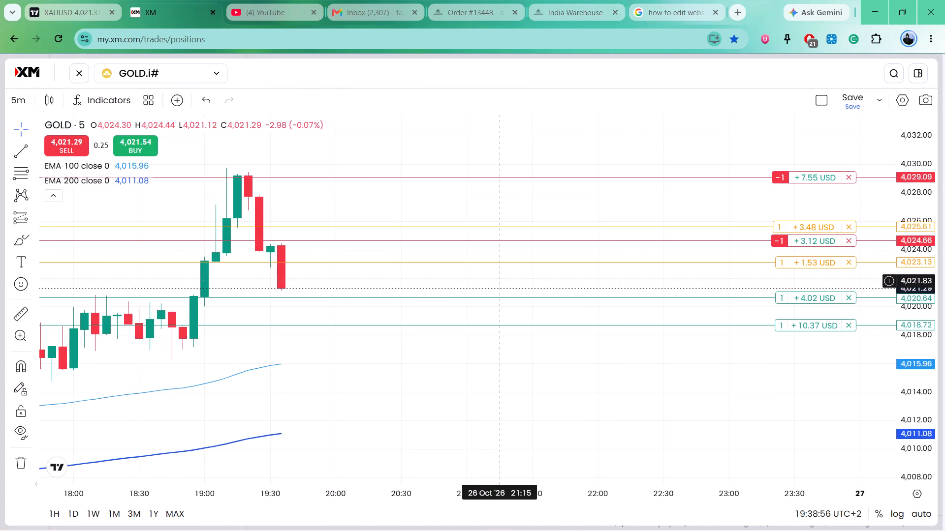
{"action": "left_click_drag", "start_coordinate": [500, 280], "coordinate": [680, 286]}
Set the GOLD.i# chart interval back to 1 minute.
{"action": "left_click", "coordinate": [15, 96]}
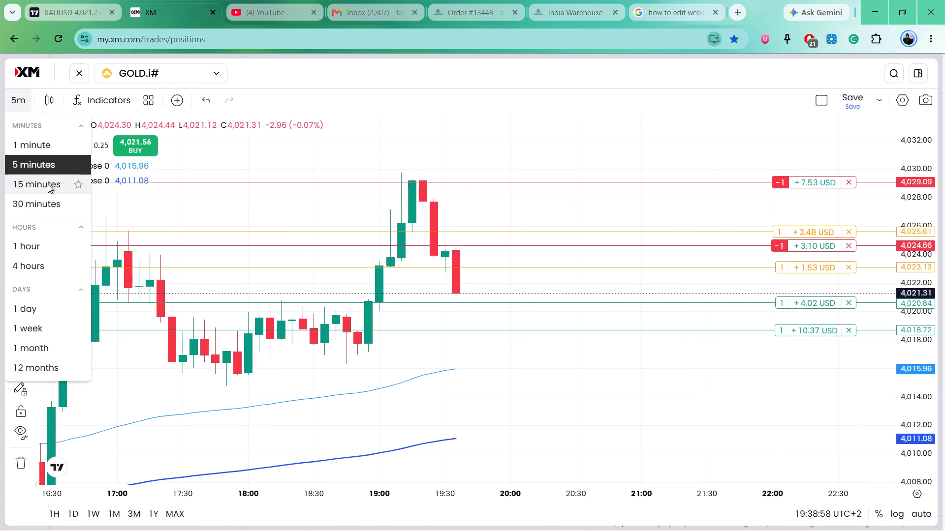
{"action": "left_click", "coordinate": [43, 156]}
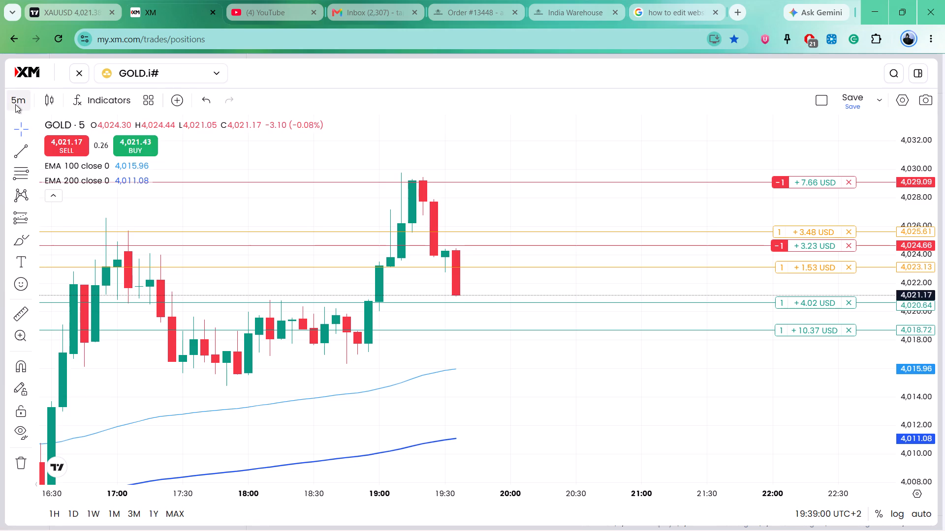
{"action": "left_click", "coordinate": [15, 104]}
{"action": "left_click", "coordinate": [35, 146]}
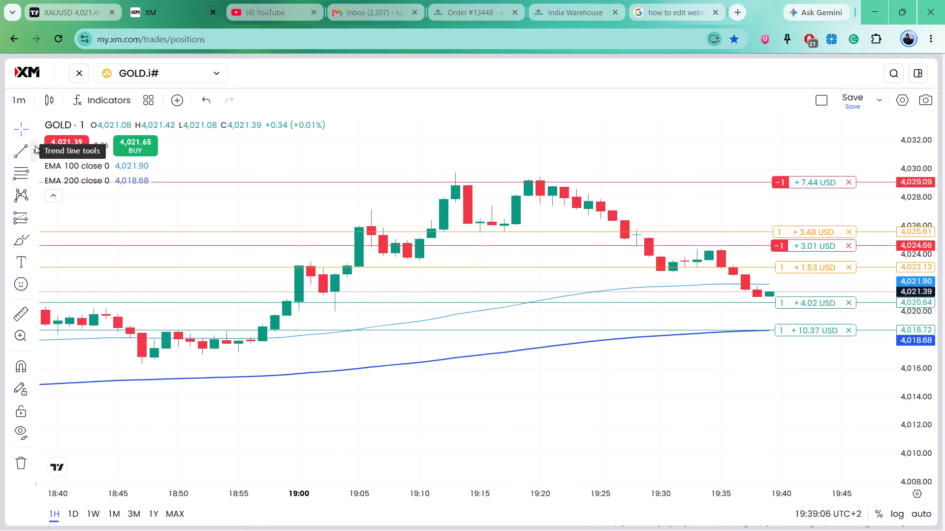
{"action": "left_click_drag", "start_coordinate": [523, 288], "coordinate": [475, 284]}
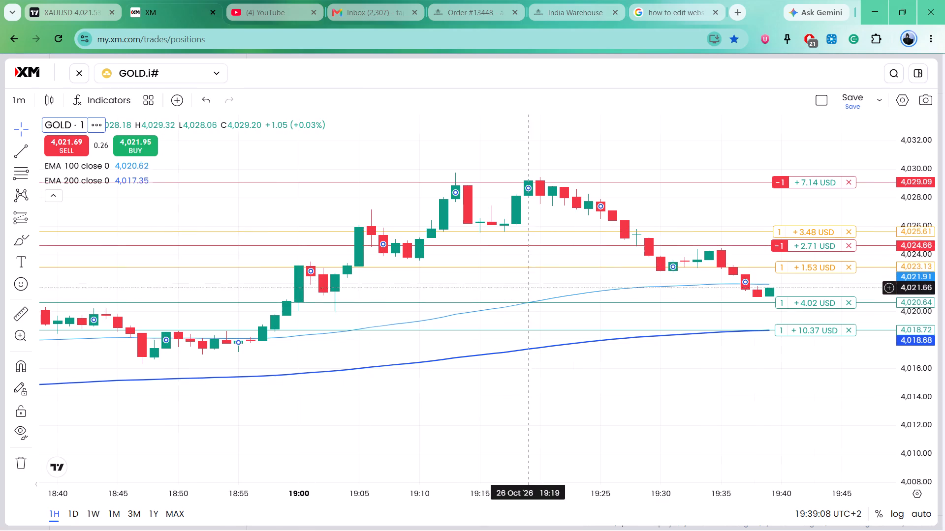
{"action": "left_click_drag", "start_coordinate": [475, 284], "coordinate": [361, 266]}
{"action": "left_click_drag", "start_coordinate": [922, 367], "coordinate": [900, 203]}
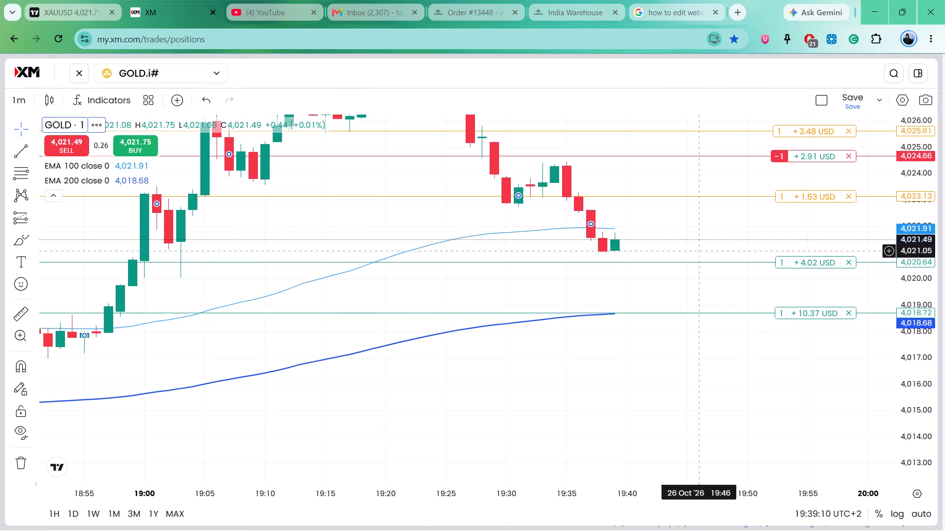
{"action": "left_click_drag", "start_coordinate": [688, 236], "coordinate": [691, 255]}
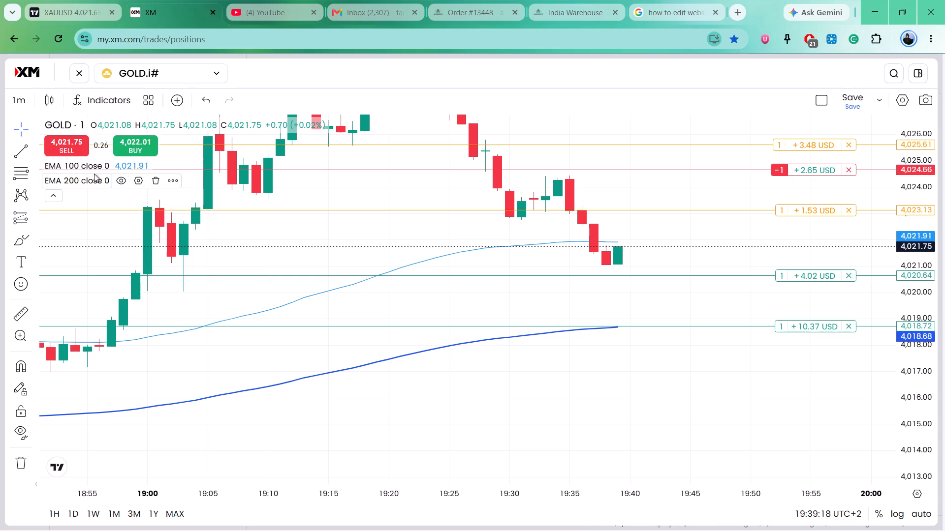
Search the GOLD.i# chart's indicator library for a volume indicator using "vol".
{"action": "left_click", "coordinate": [107, 106]}
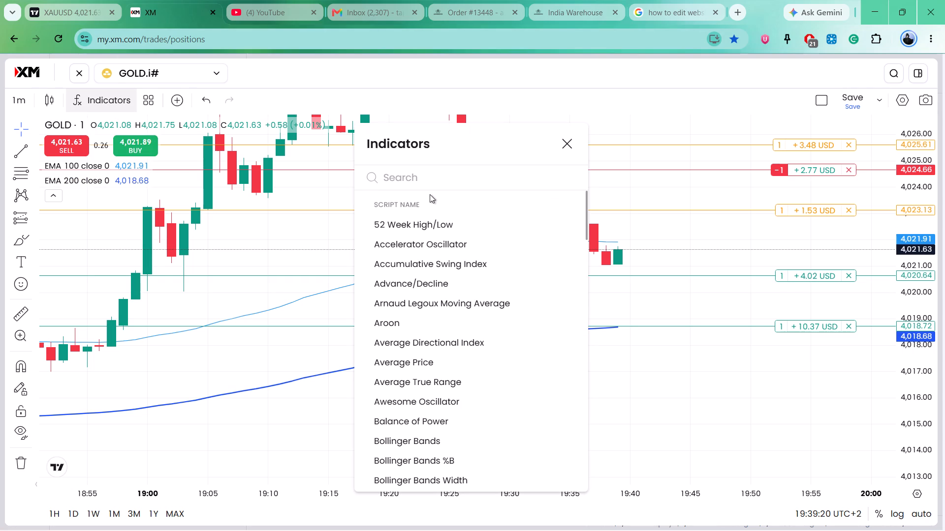
{"action": "type", "text": "voll"}
{"action": "key", "text": "BackSpace"}
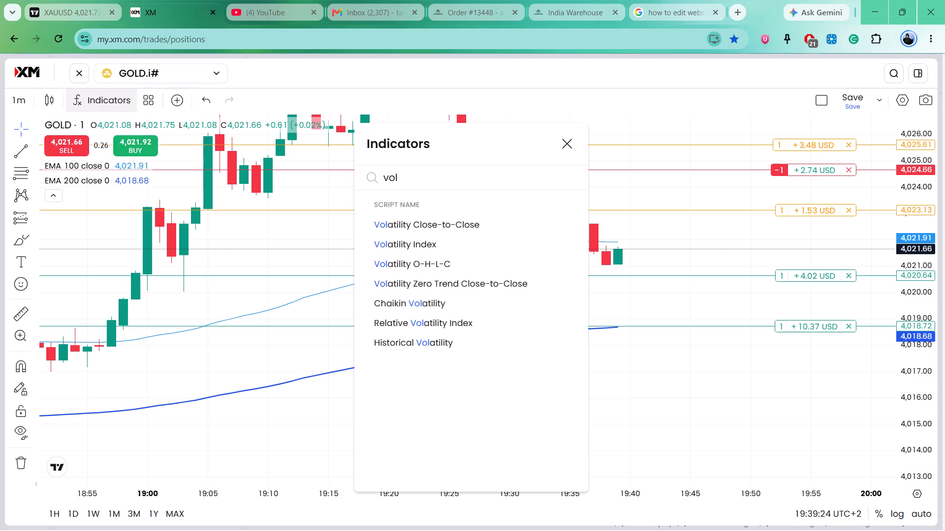
{"action": "key", "text": "u"}
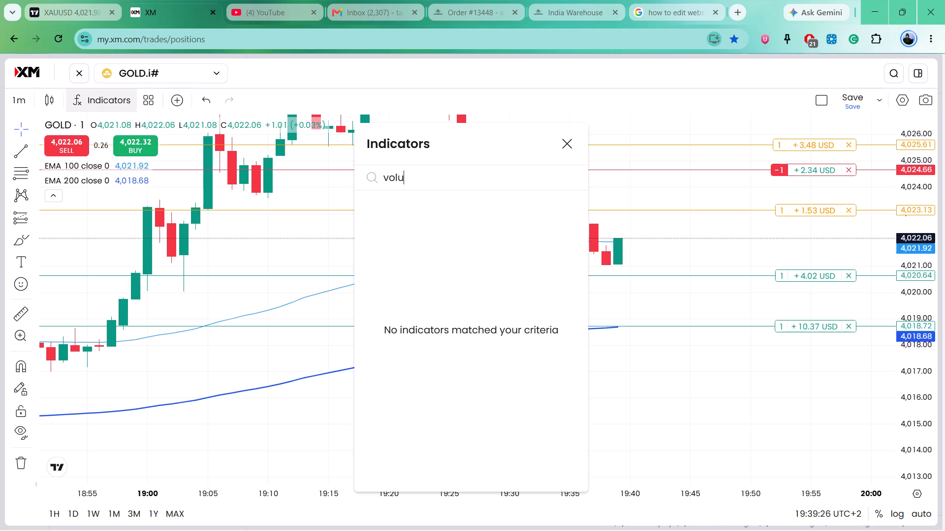
{"action": "key", "text": "BackSpace"}
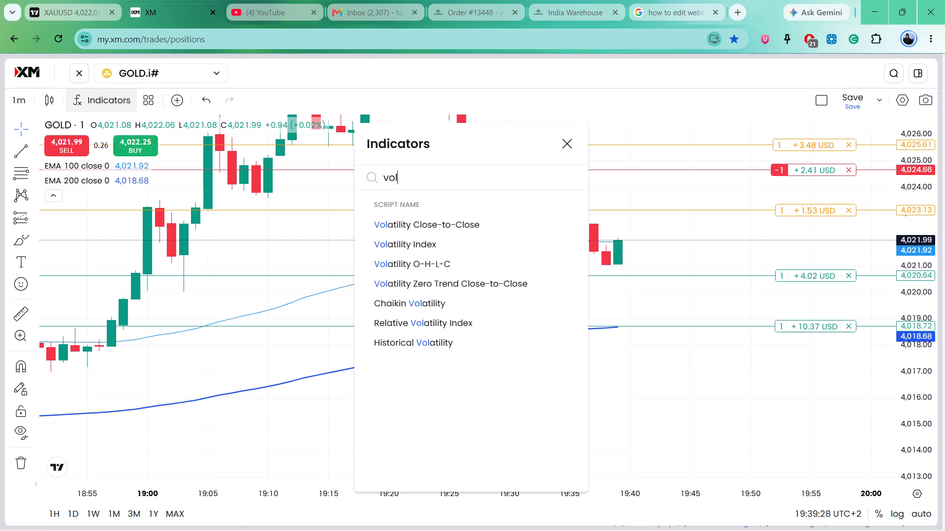
{"action": "key", "text": "l"}
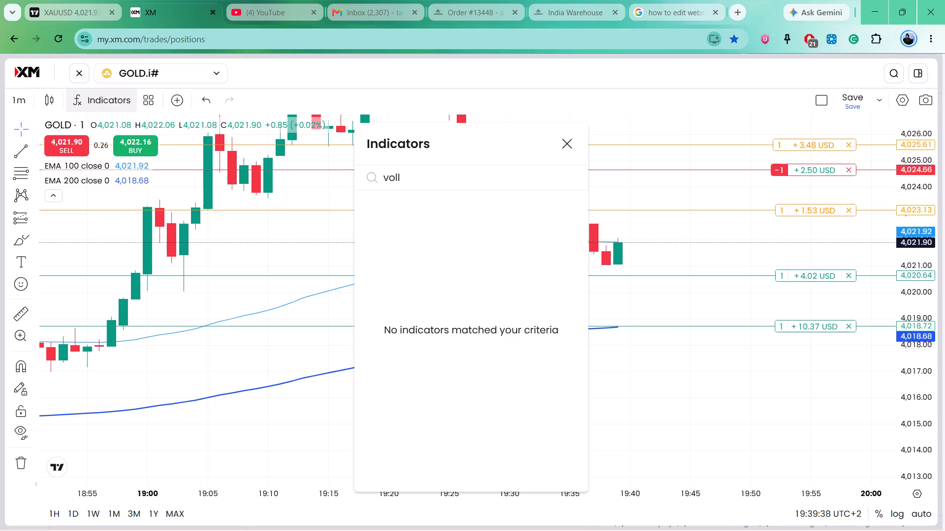
{"action": "key", "text": "BackSpace"}
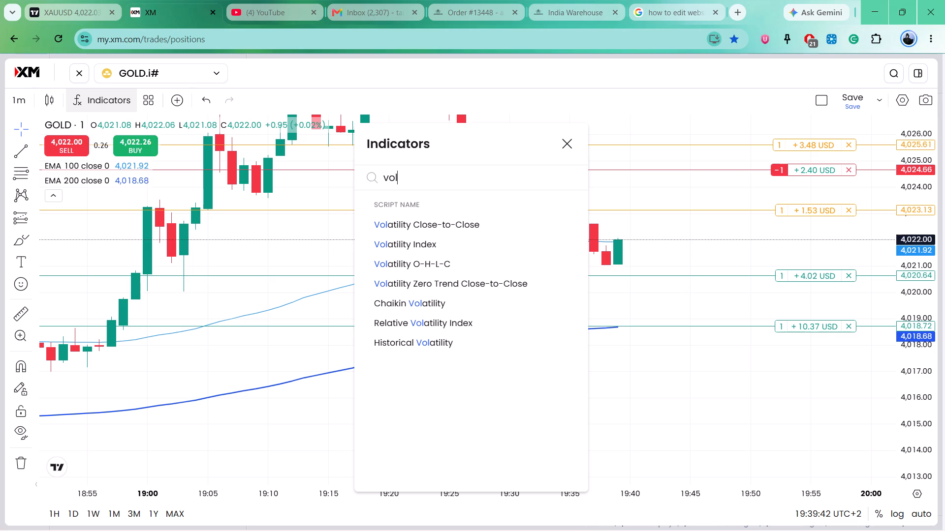
{"action": "key", "text": "BackSpace"}
{"action": "key", "text": "BackSpace"}
{"action": "key", "text": "BackSpace"}
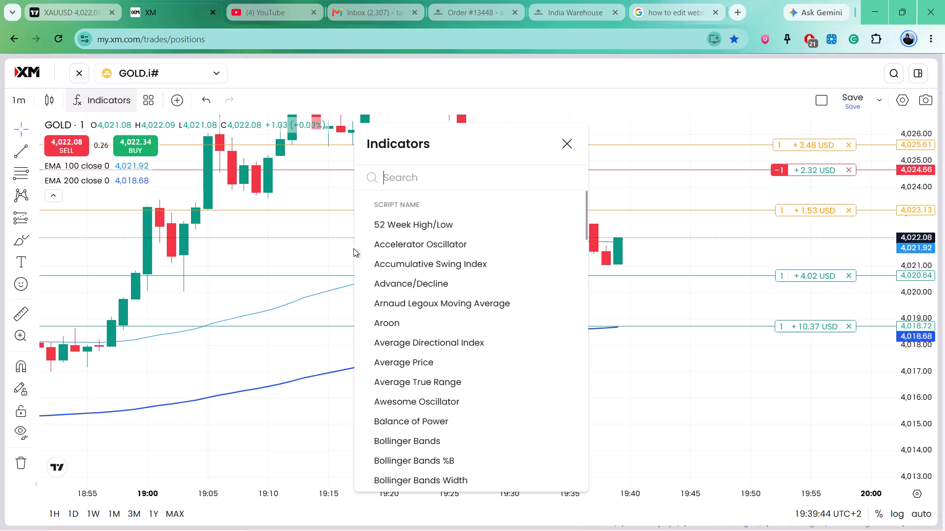
Switch to the TradingView XAUUSD chart, collapse the indicator legend and add the Volume indicator.
{"action": "left_click", "coordinate": [53, 0]}
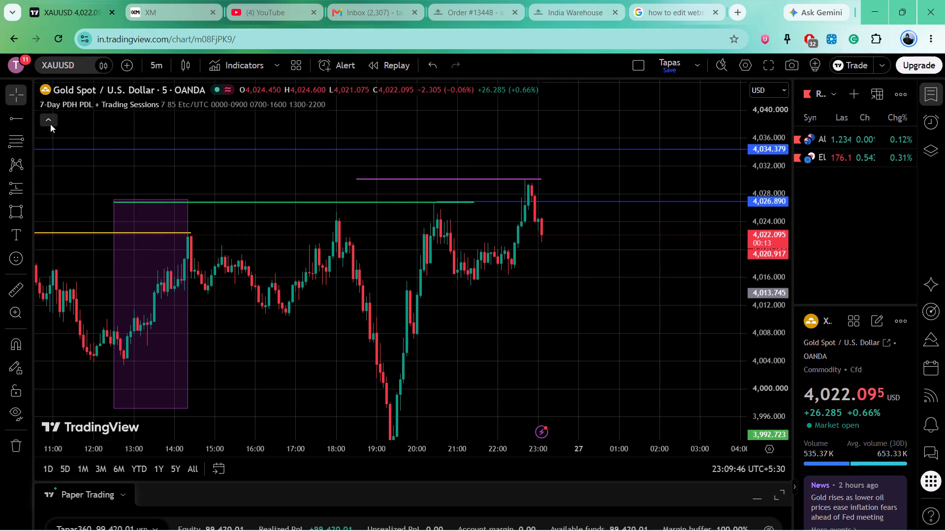
{"action": "left_click", "coordinate": [50, 124]}
{"action": "left_click", "coordinate": [242, 62]}
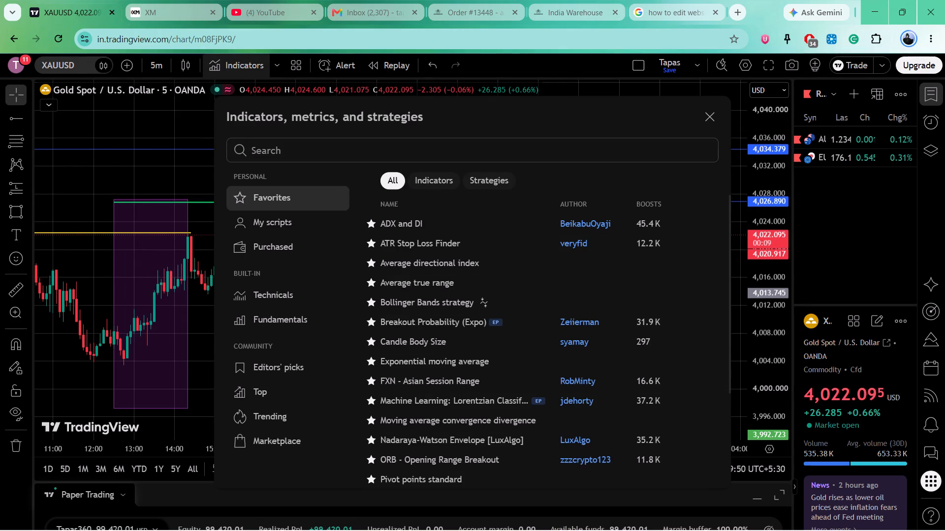
{"action": "type", "text": "vol"}
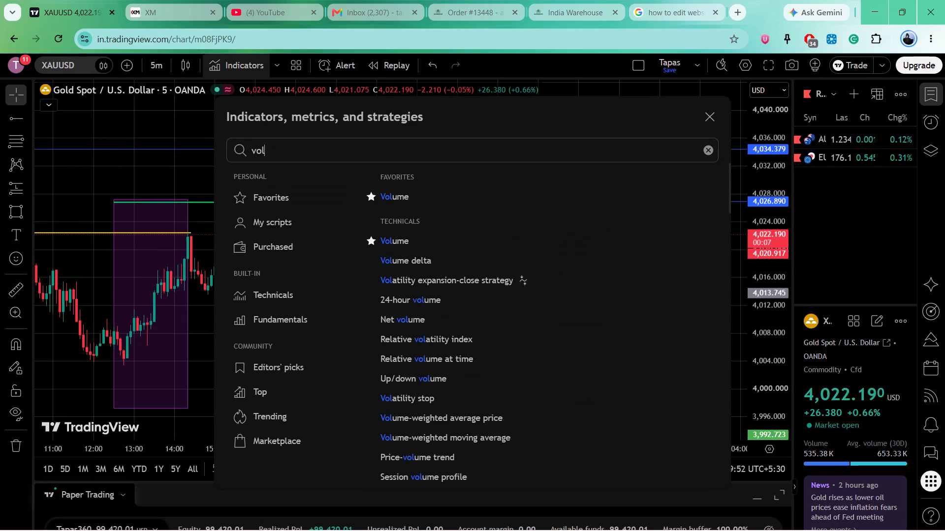
{"action": "left_click", "coordinate": [486, 197]}
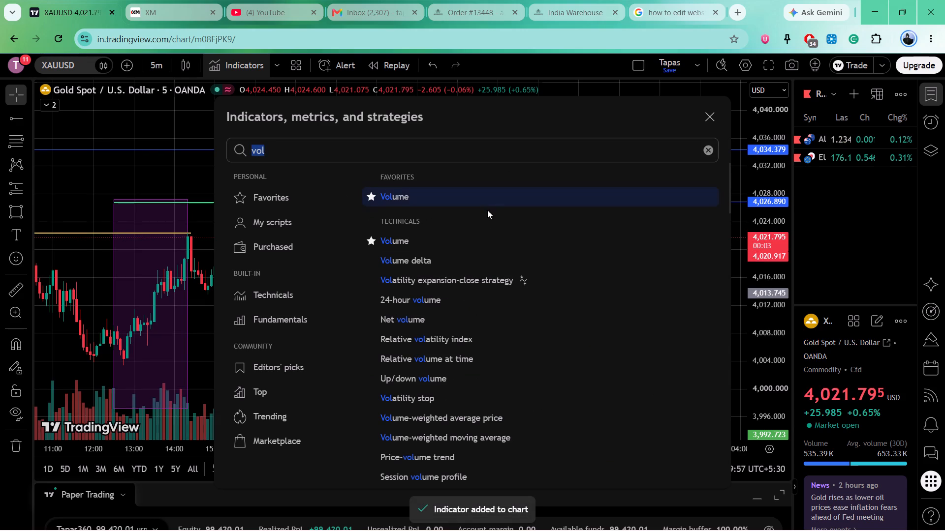
{"action": "left_click", "coordinate": [715, 119]}
{"action": "scroll", "coordinate": [620, 336], "scroll_direction": "up", "scroll_amount": 3}
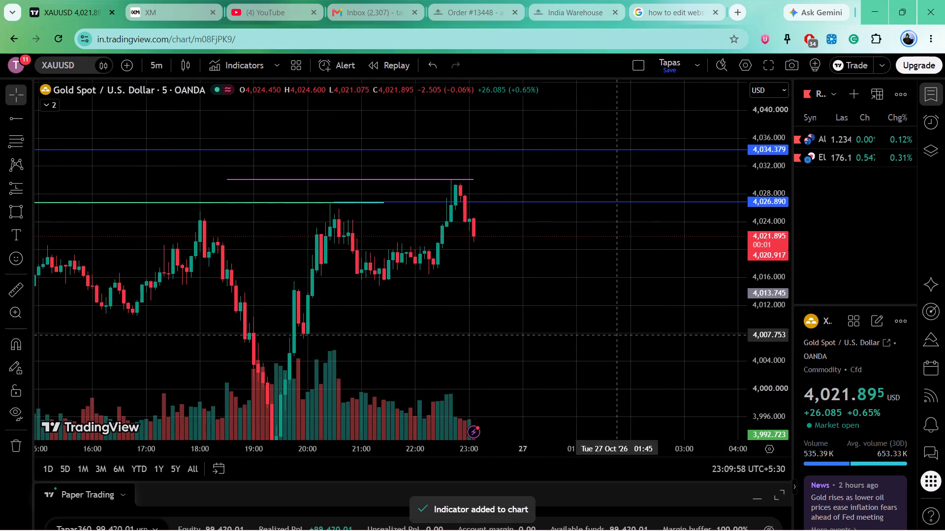
{"action": "scroll", "coordinate": [554, 341], "scroll_direction": "up", "scroll_amount": 4}
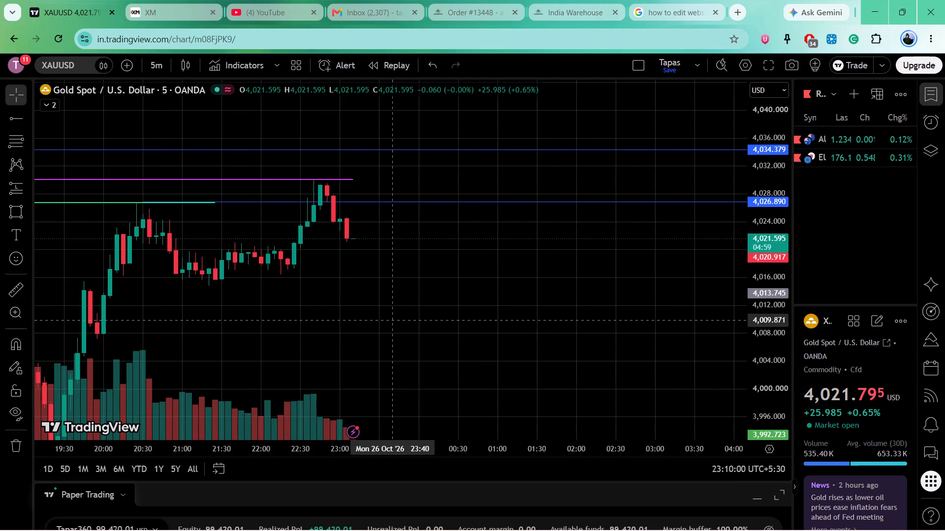
Return to the XM GOLD.i# chart, dismiss the indicator list and lower the 4,029.09 sell position's stop loss to 4,025.01.
{"action": "left_click", "coordinate": [184, 0]}
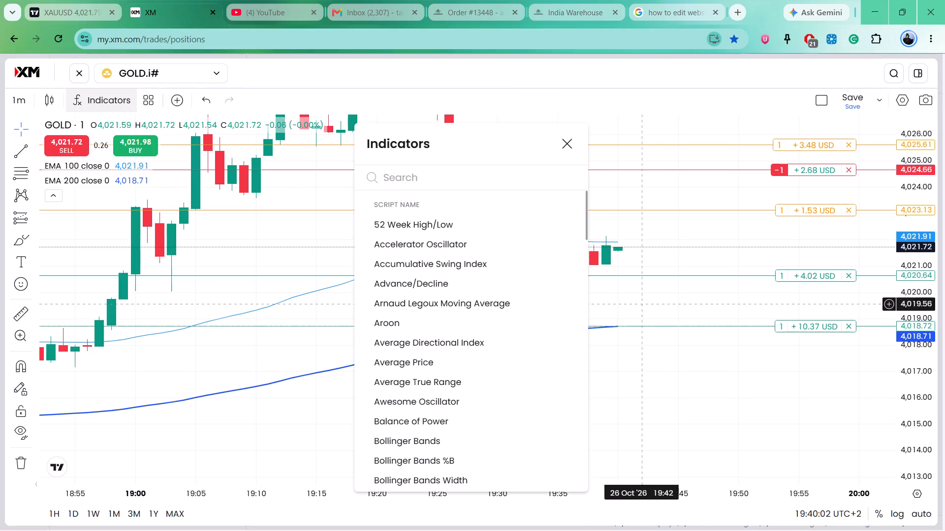
{"action": "left_click", "coordinate": [694, 100]}
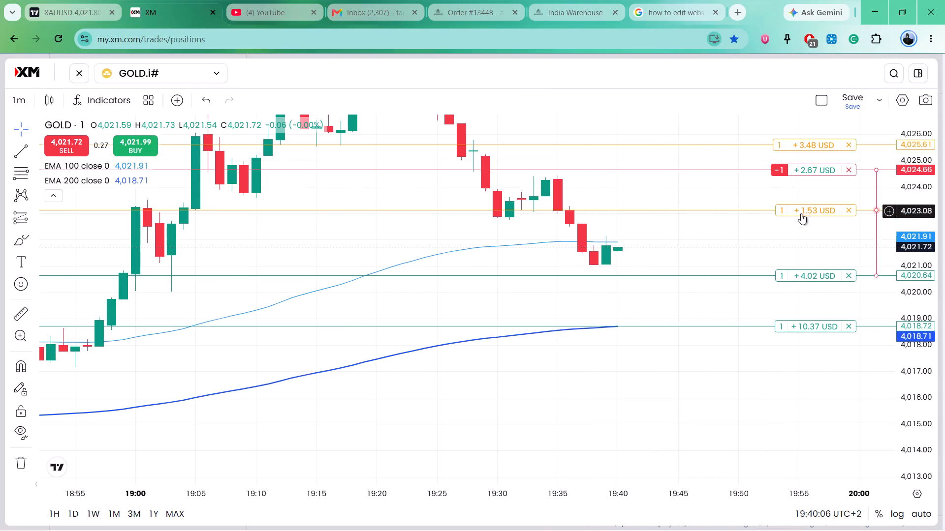
{"action": "left_click_drag", "start_coordinate": [705, 243], "coordinate": [576, 270]}
{"action": "left_click_drag", "start_coordinate": [547, 281], "coordinate": [542, 282]}
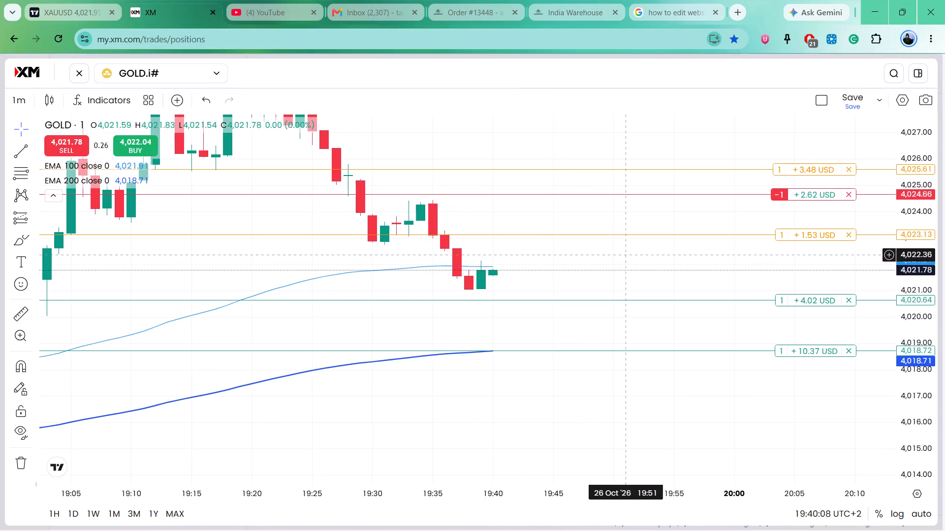
{"action": "scroll", "coordinate": [623, 267], "scroll_direction": "down", "scroll_amount": 3}
{"action": "left_click_drag", "start_coordinate": [914, 159], "coordinate": [903, 306]}
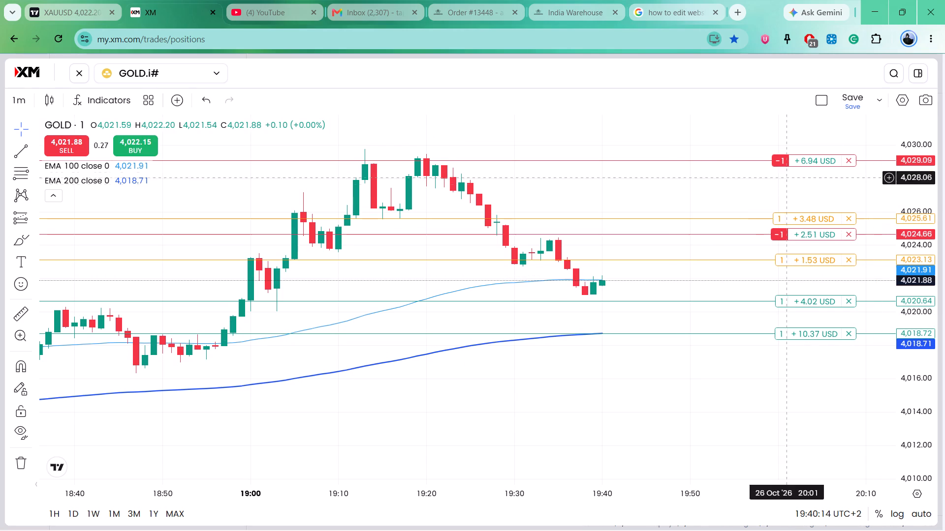
{"action": "left_click_drag", "start_coordinate": [780, 215], "coordinate": [784, 234]}
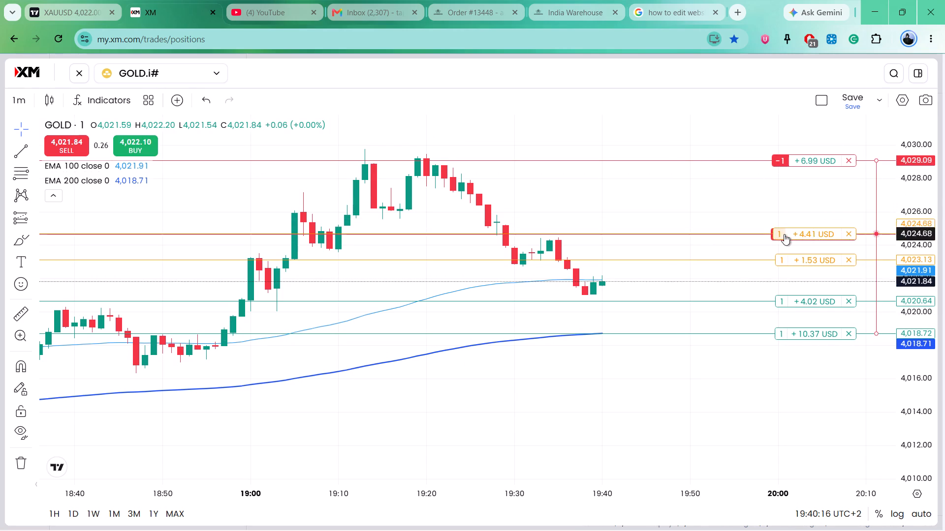
{"action": "left_click_drag", "start_coordinate": [784, 234], "coordinate": [788, 228]}
{"action": "left_click", "coordinate": [747, 252]}
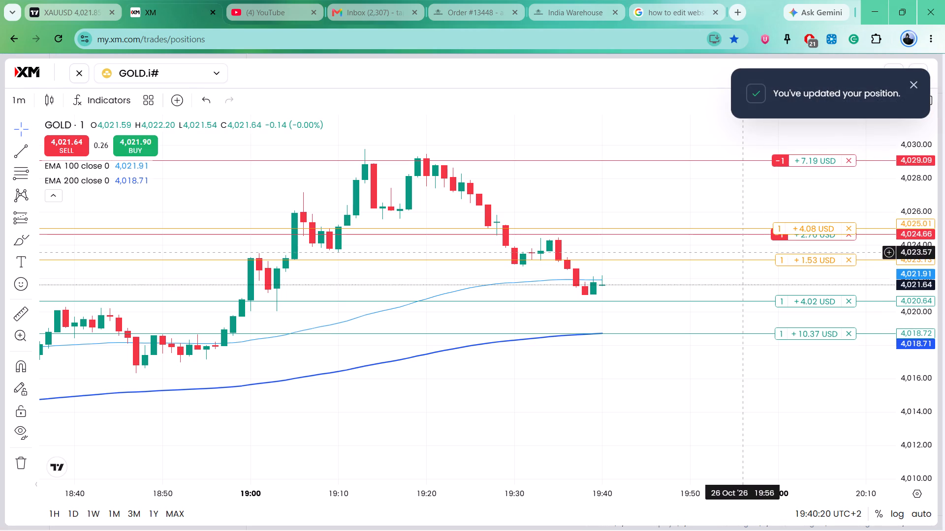
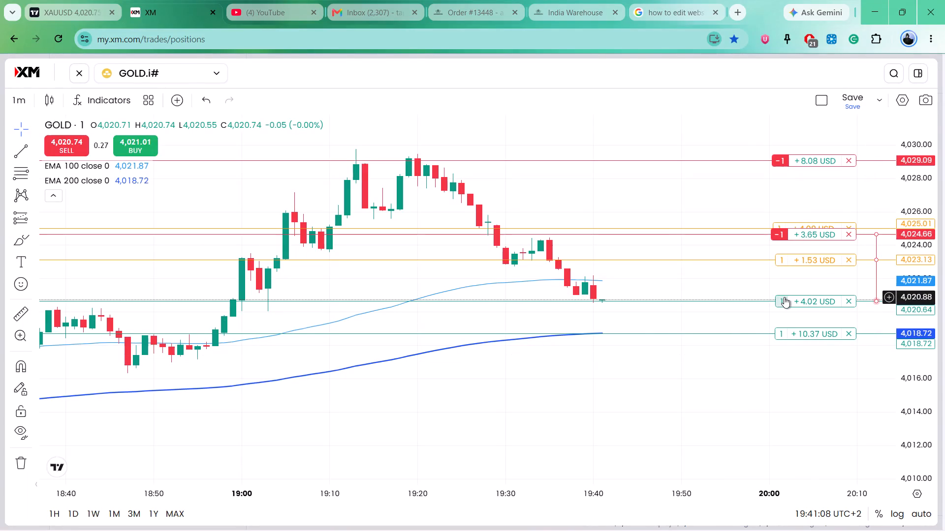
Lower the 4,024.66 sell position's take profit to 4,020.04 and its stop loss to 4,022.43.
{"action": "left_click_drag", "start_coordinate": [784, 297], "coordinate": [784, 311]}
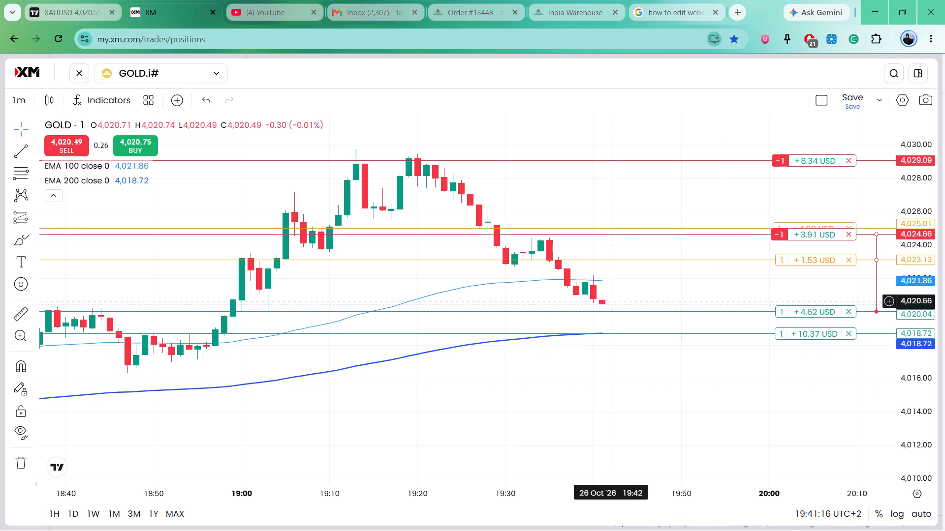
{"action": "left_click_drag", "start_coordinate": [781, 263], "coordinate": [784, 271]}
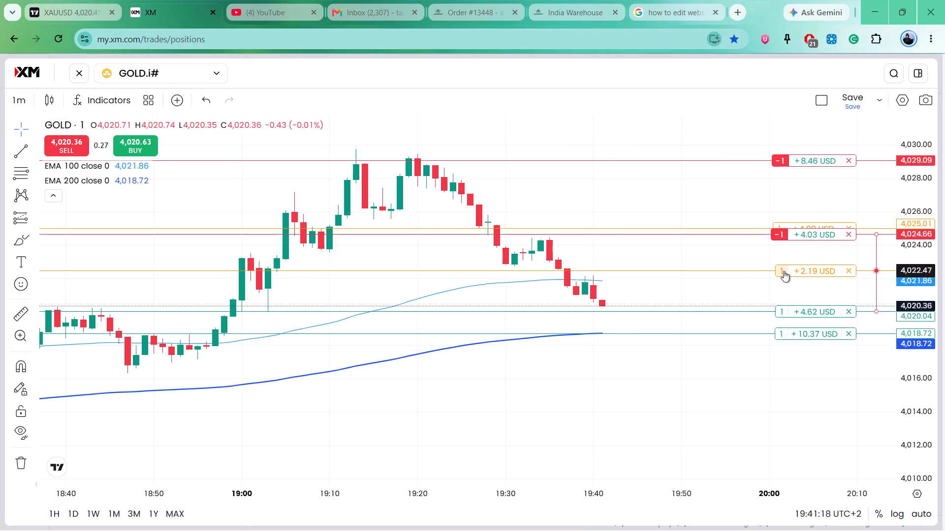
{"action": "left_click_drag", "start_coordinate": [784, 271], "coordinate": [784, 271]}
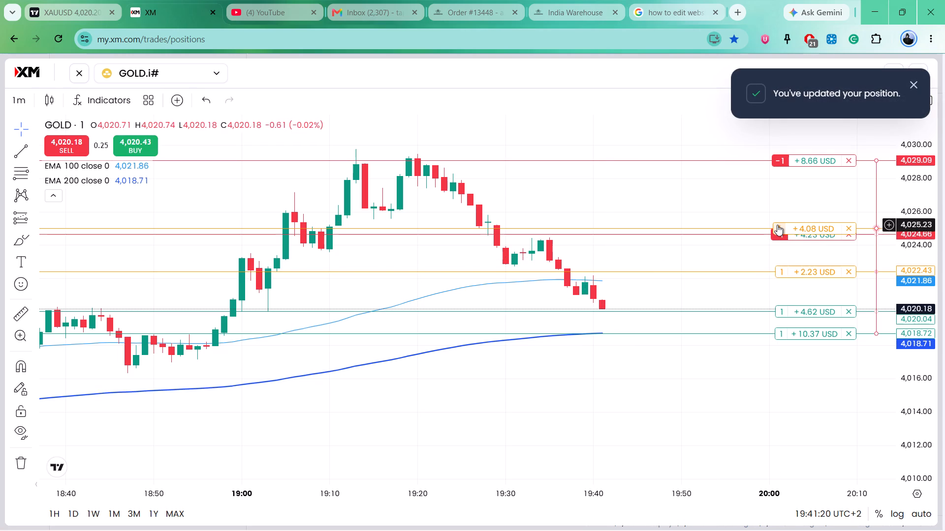
Lower the 4,029.09 sell position's stop loss to 4,023.09.
{"action": "left_click_drag", "start_coordinate": [777, 225], "coordinate": [782, 260]}
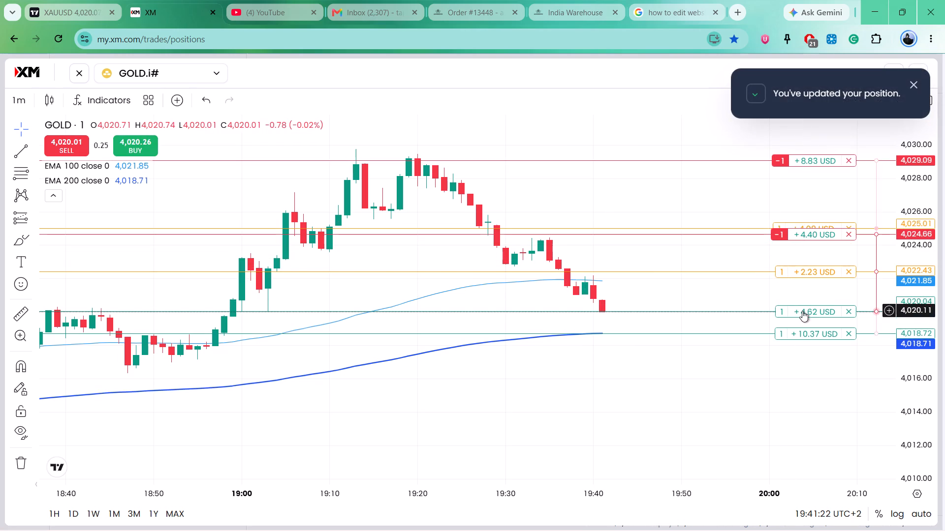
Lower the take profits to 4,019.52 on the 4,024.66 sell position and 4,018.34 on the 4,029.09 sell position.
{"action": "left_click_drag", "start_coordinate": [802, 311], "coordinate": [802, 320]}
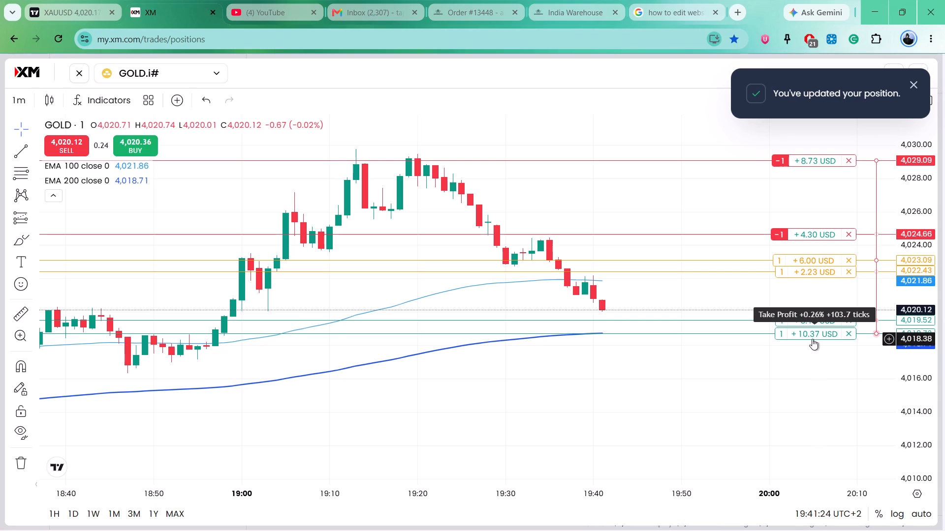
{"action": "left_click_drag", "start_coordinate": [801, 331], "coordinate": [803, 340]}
Lower the 4,024.66 sell position's stop loss to 4,021.36.
{"action": "left_click_drag", "start_coordinate": [795, 273], "coordinate": [805, 287]}
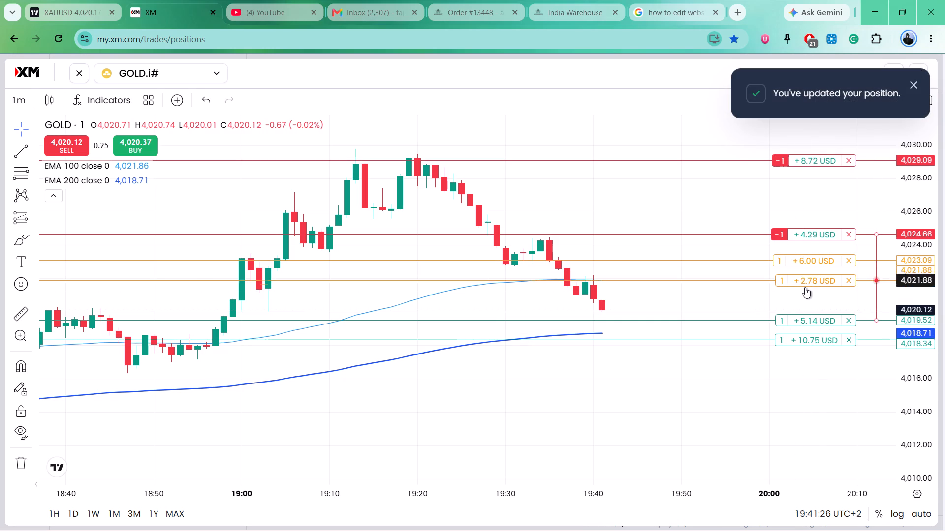
{"action": "left_click_drag", "start_coordinate": [805, 287], "coordinate": [805, 289]}
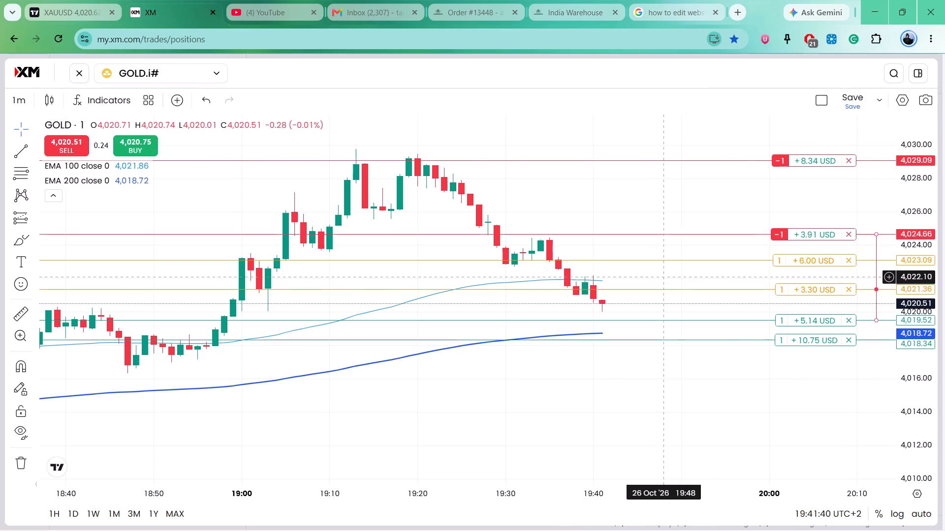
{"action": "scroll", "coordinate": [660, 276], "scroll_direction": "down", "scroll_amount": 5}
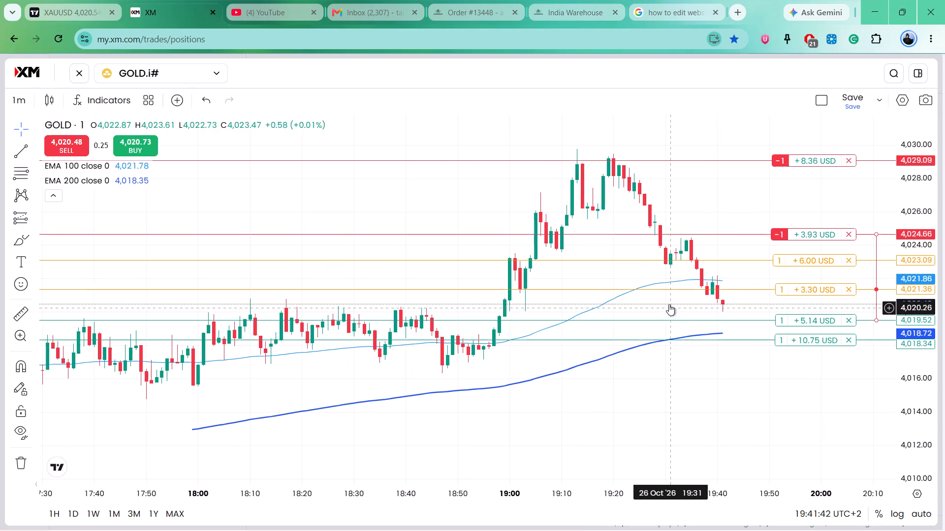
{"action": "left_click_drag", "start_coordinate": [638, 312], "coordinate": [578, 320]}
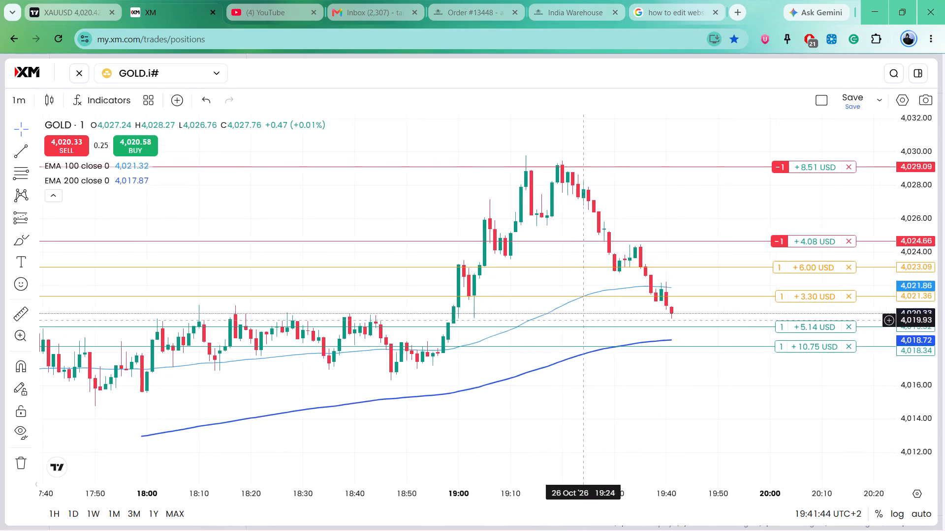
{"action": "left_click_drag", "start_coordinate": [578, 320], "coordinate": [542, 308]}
Switch to the TradingView XAUUSD chart and set its interval to 3 minutes.
{"action": "left_click", "coordinate": [76, 0]}
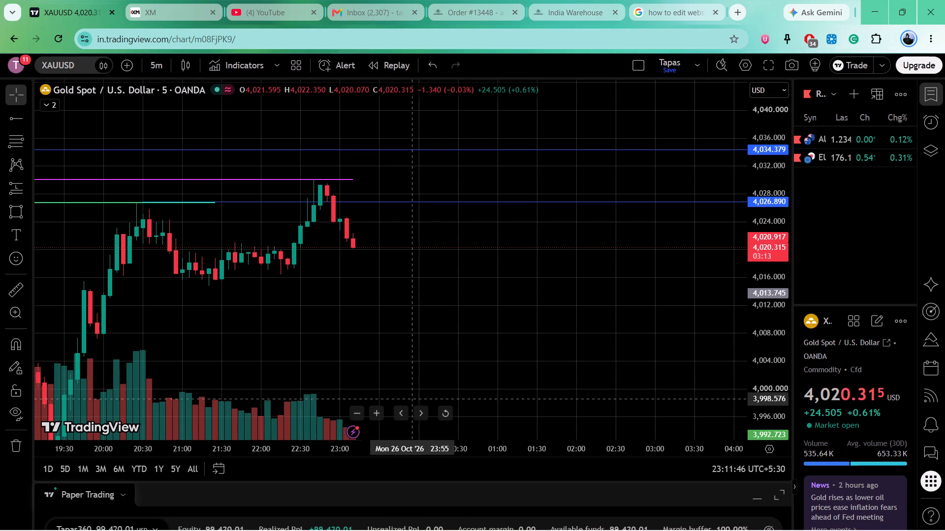
{"action": "left_click", "coordinate": [151, 66]}
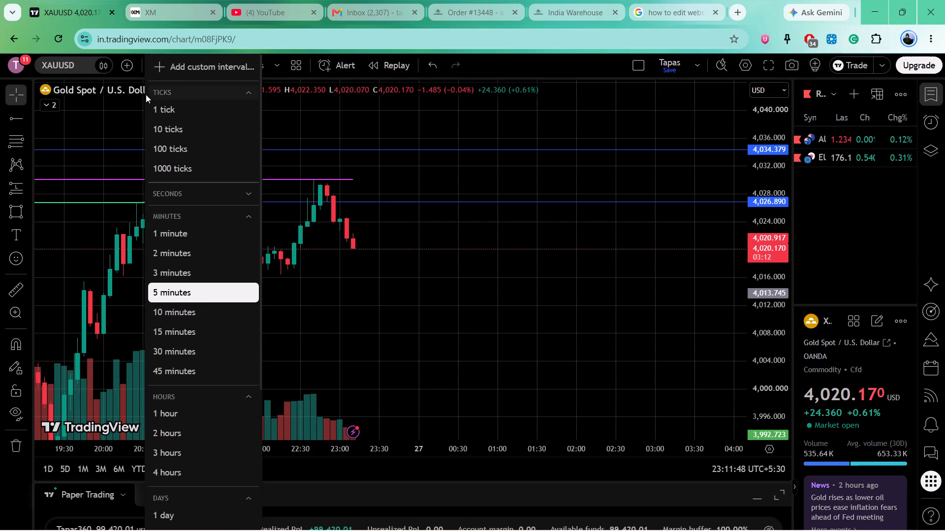
{"action": "left_click", "coordinate": [196, 275]}
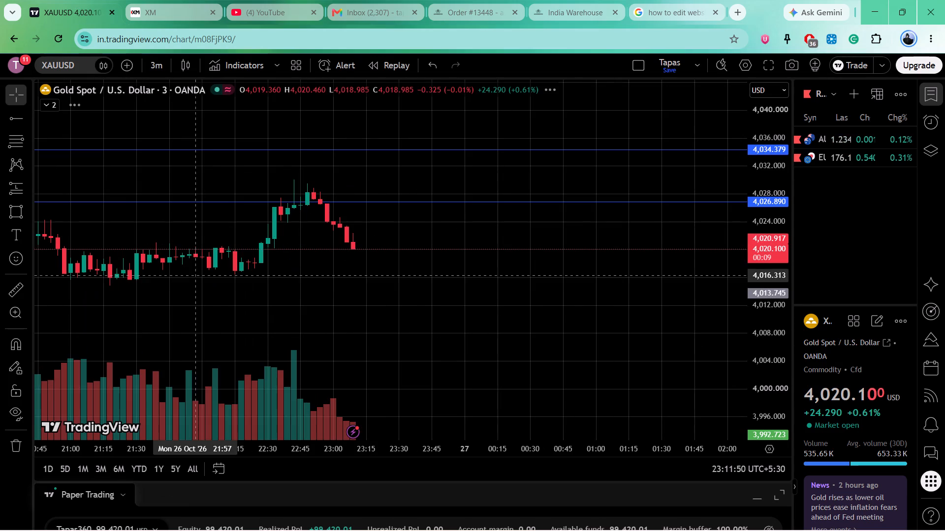
{"action": "scroll", "coordinate": [317, 332], "scroll_direction": "down", "scroll_amount": 4}
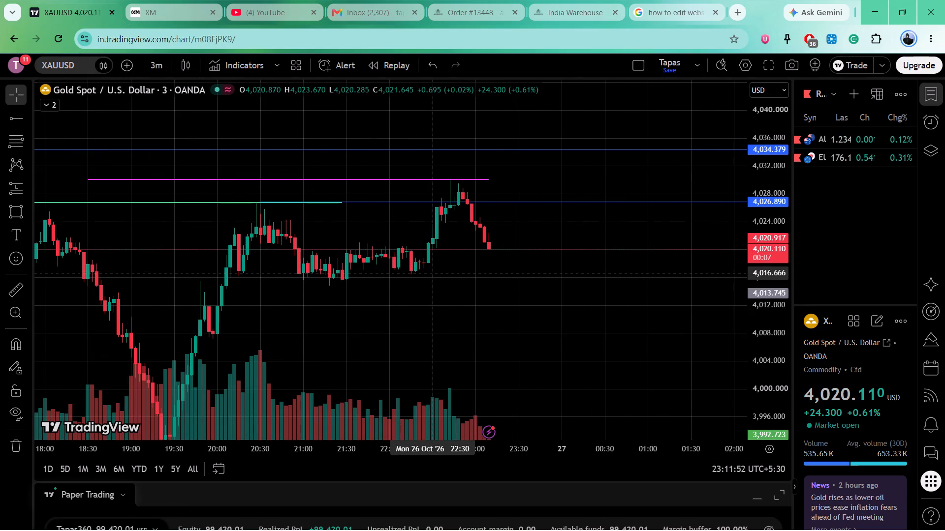
{"action": "left_click_drag", "start_coordinate": [481, 299], "coordinate": [475, 258]}
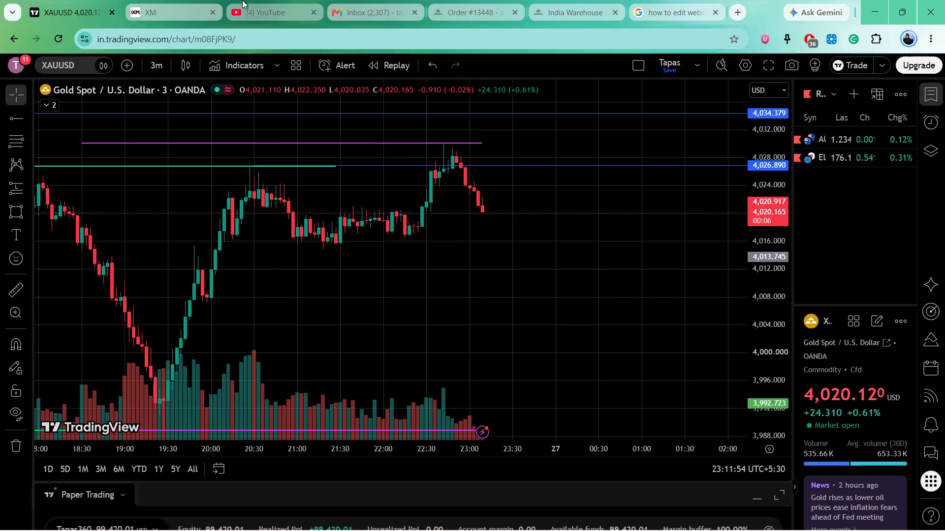
Return to the XM GOLD.i# chart and lower the 4,029.09 sell position's take profit to 4,014.33.
{"action": "left_click", "coordinate": [157, 0]}
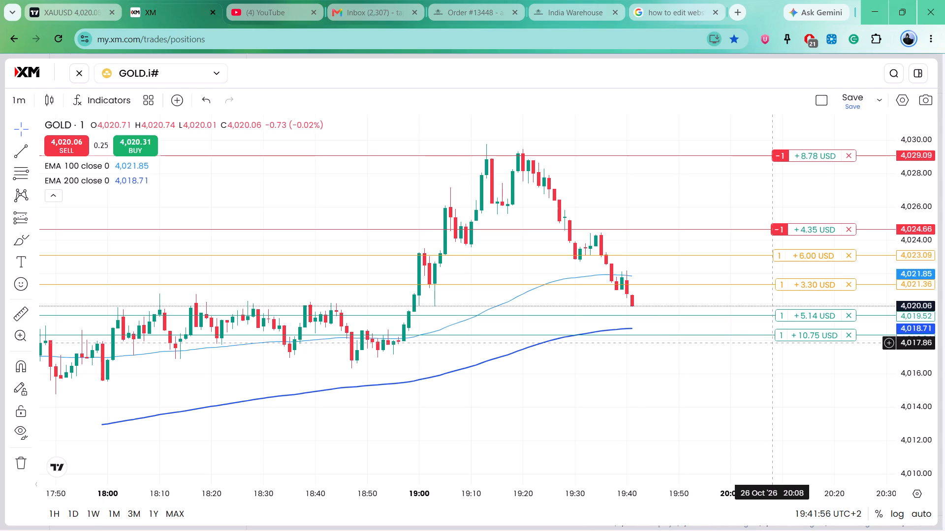
{"action": "scroll", "coordinate": [693, 381], "scroll_direction": "down", "scroll_amount": 5}
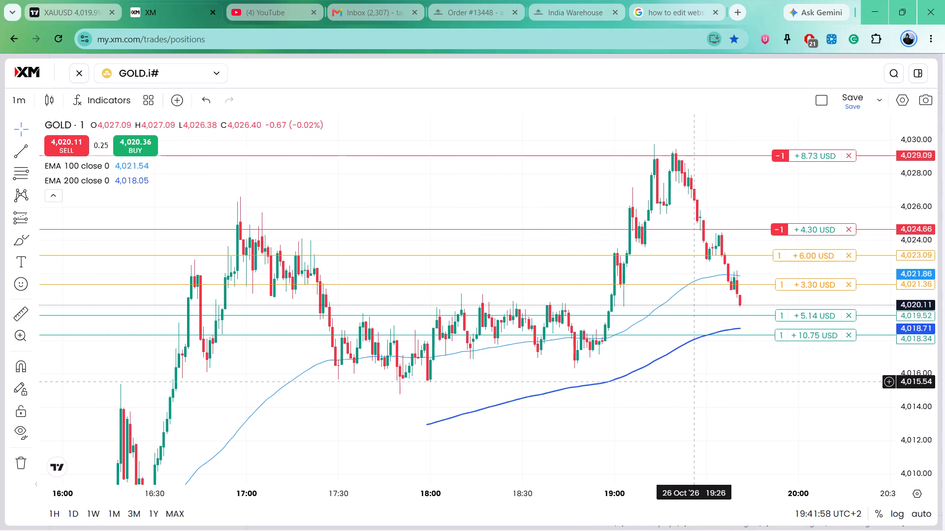
{"action": "left_click_drag", "start_coordinate": [930, 171], "coordinate": [944, 243]}
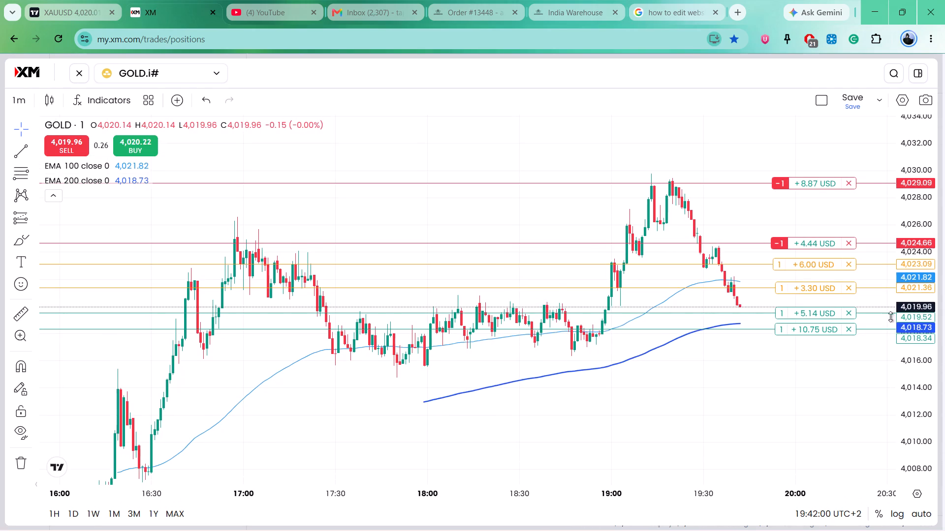
{"action": "left_click_drag", "start_coordinate": [799, 409], "coordinate": [770, 315]}
{"action": "left_click_drag", "start_coordinate": [789, 234], "coordinate": [799, 291]}
Lower the 4,024.66 sell position's take profit to 4,017.27.
{"action": "left_click_drag", "start_coordinate": [789, 223], "coordinate": [793, 237]}
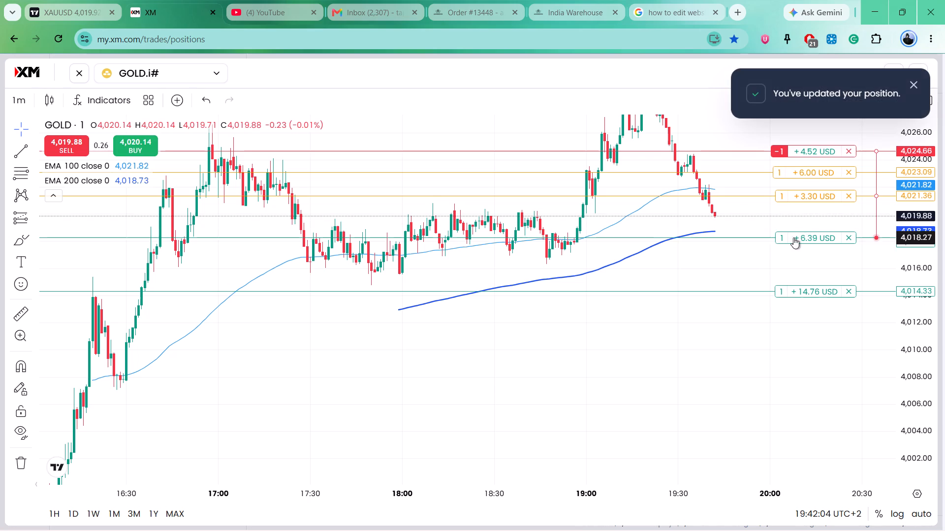
{"action": "left_click_drag", "start_coordinate": [793, 237], "coordinate": [796, 251]}
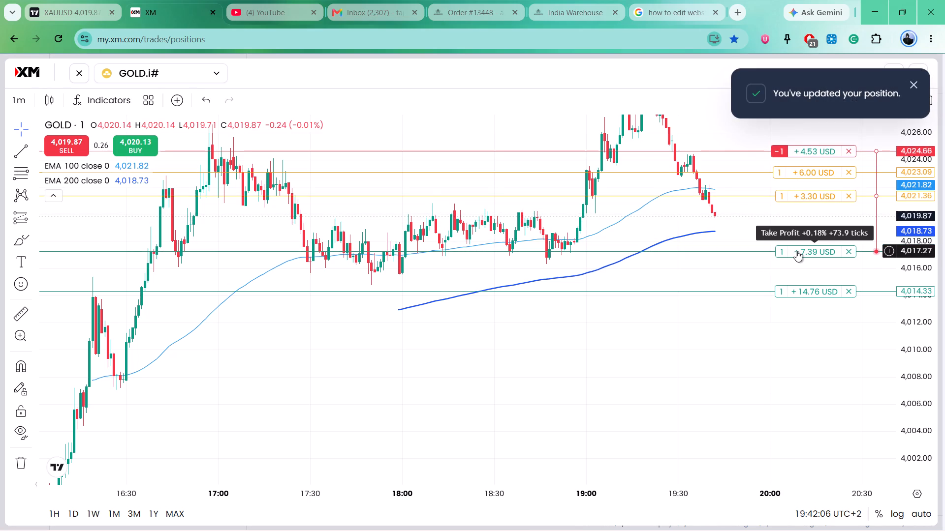
Examine gold's recent price action on the XM chart and its price and volume on TradingView's XAUUSD chart, and return to XM.
{"action": "scroll", "coordinate": [745, 235], "scroll_direction": "up", "scroll_amount": 2}
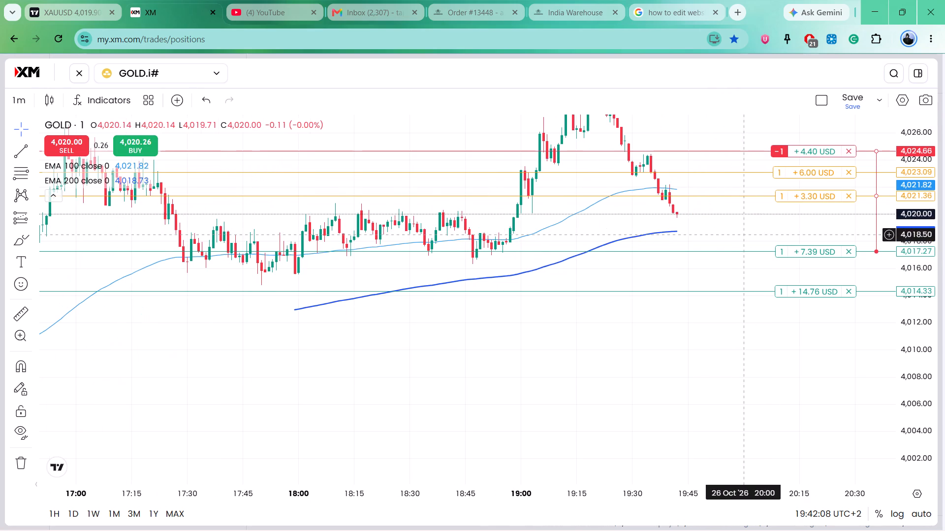
{"action": "left_click_drag", "start_coordinate": [772, 236], "coordinate": [723, 305]}
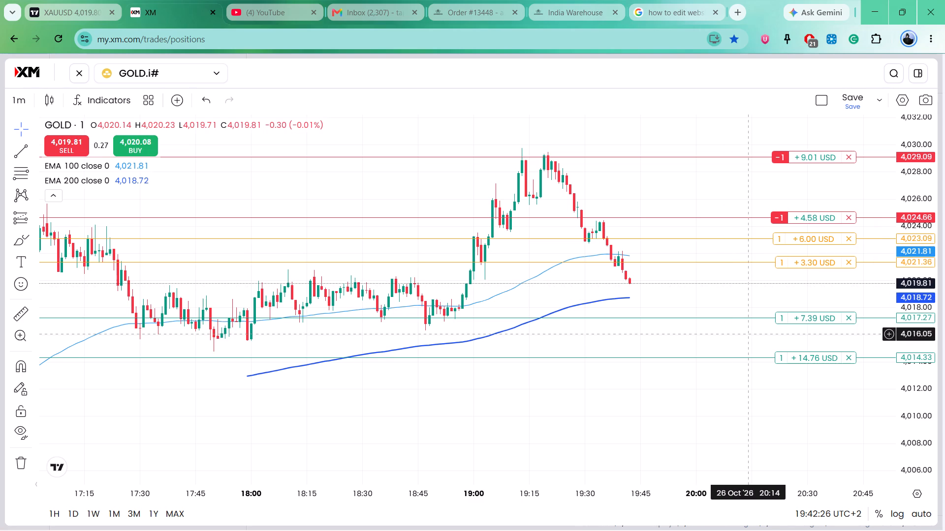
{"action": "left_click", "coordinate": [72, 0]}
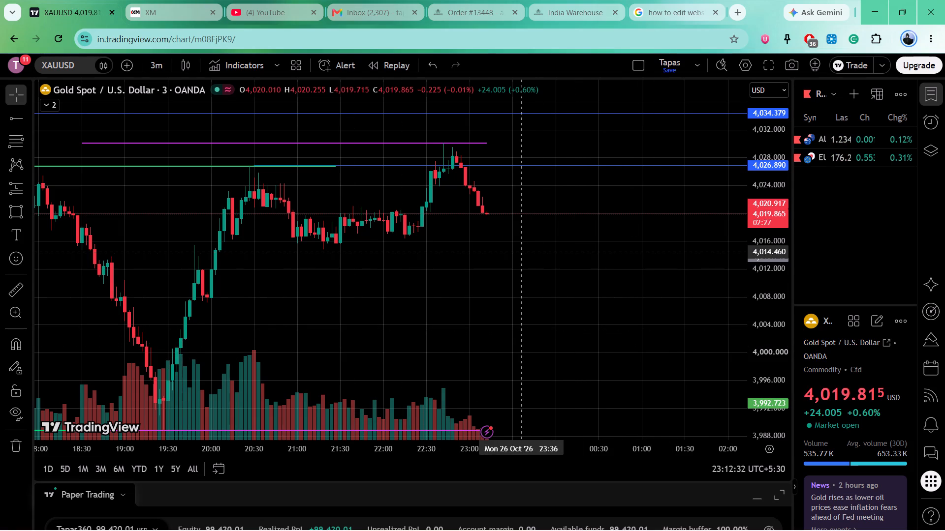
{"action": "scroll", "coordinate": [520, 252], "scroll_direction": "down", "scroll_amount": 4}
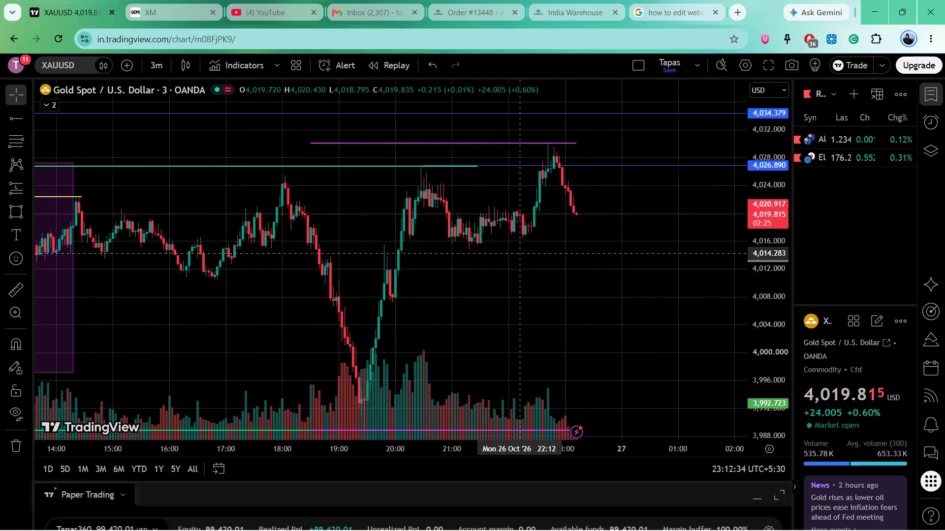
{"action": "scroll", "coordinate": [520, 253], "scroll_direction": "down", "scroll_amount": 6}
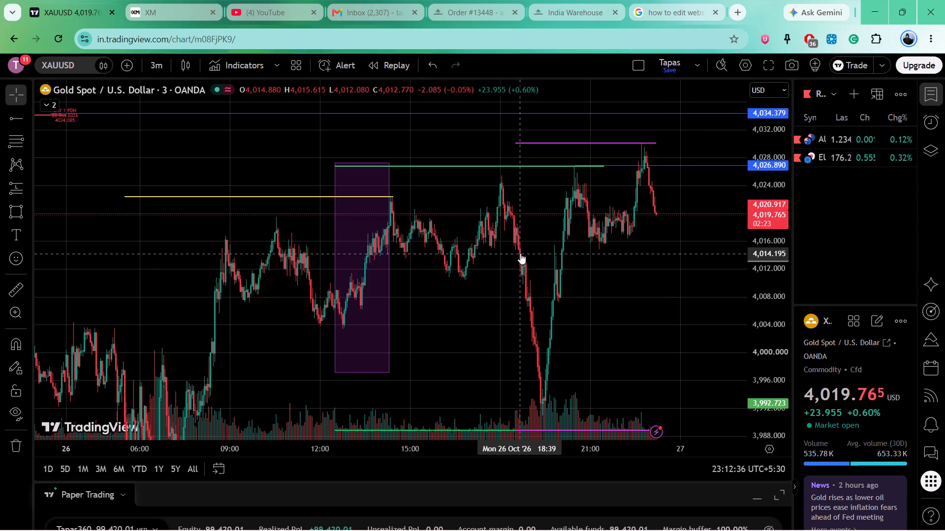
{"action": "scroll", "coordinate": [520, 253], "scroll_direction": "up", "scroll_amount": 6}
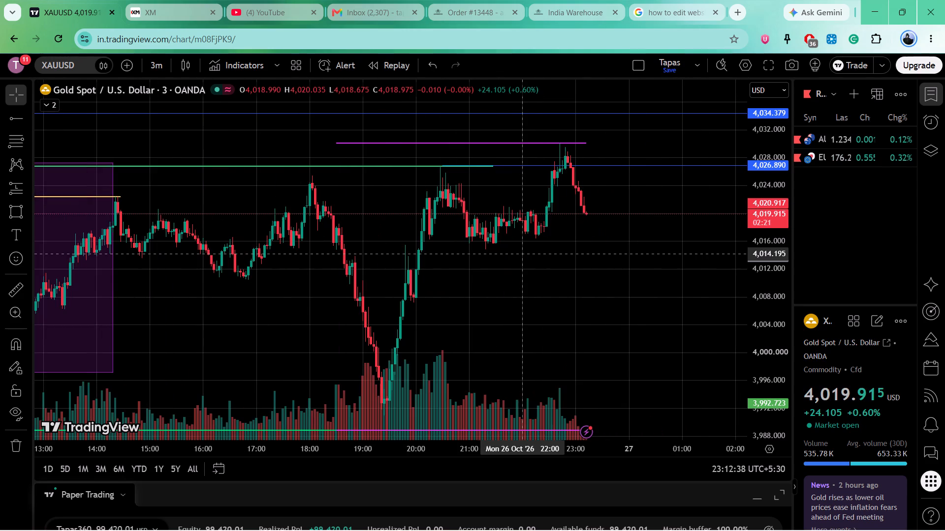
{"action": "left_click", "coordinate": [142, 0]}
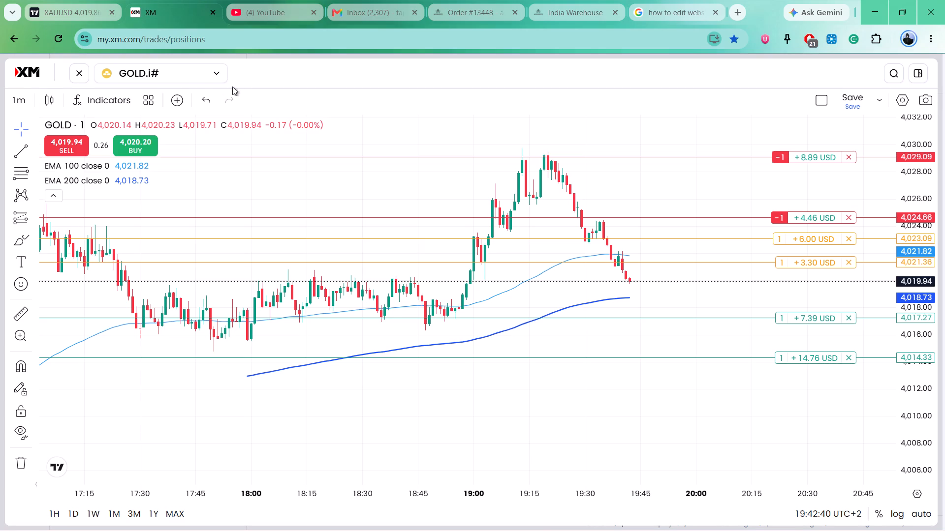
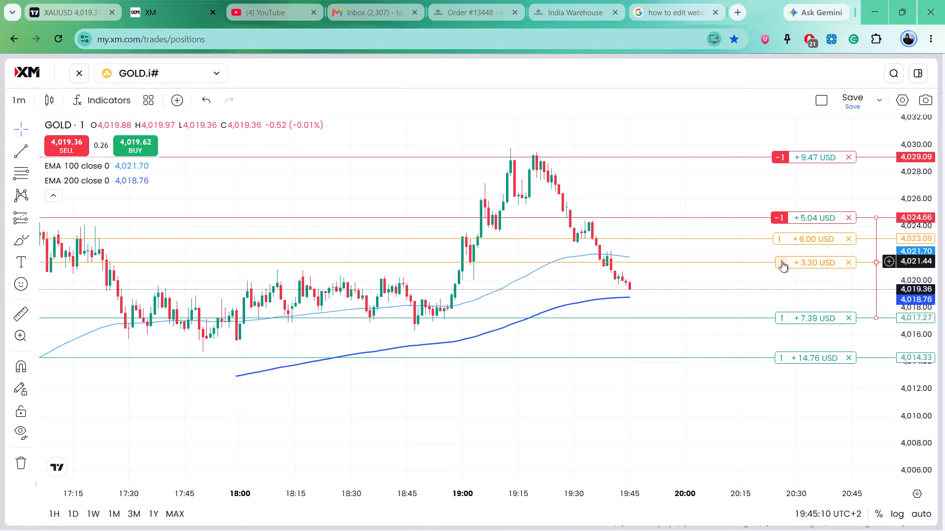
Lower the 4,024.66 sell position's stop loss to 4,020.99.
{"action": "left_click_drag", "start_coordinate": [782, 261], "coordinate": [782, 264]}
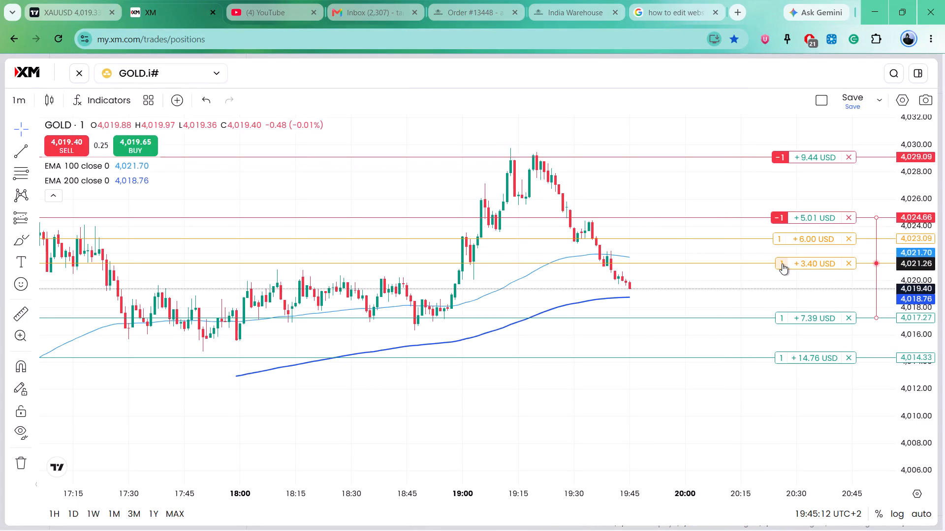
{"action": "left_click_drag", "start_coordinate": [782, 264], "coordinate": [785, 267]}
Lower the 4,029.09 sell position's stop loss to 4,022.21.
{"action": "left_click_drag", "start_coordinate": [787, 240], "coordinate": [787, 247]}
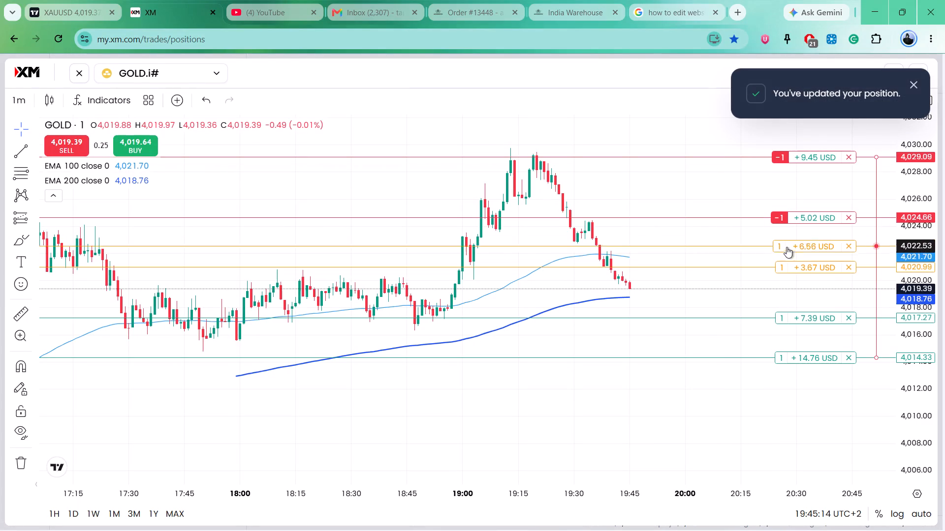
{"action": "left_click_drag", "start_coordinate": [787, 247], "coordinate": [788, 250]}
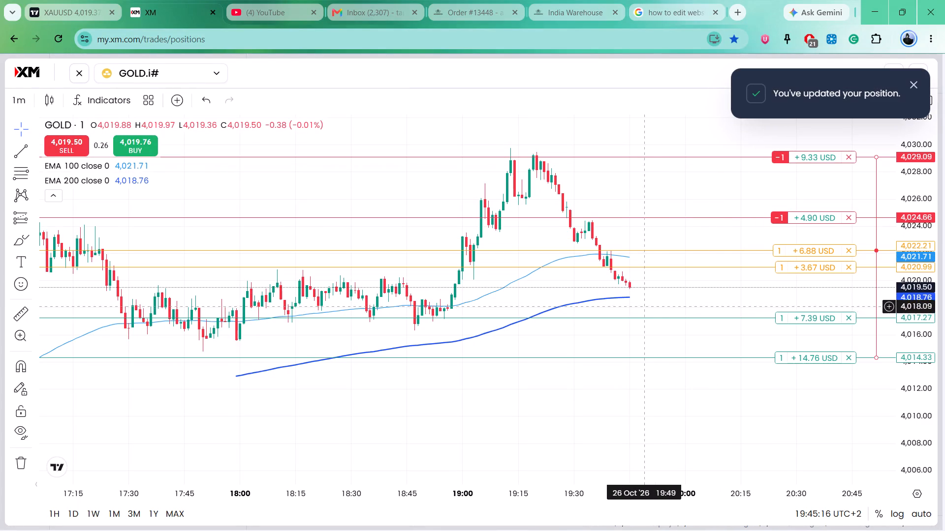
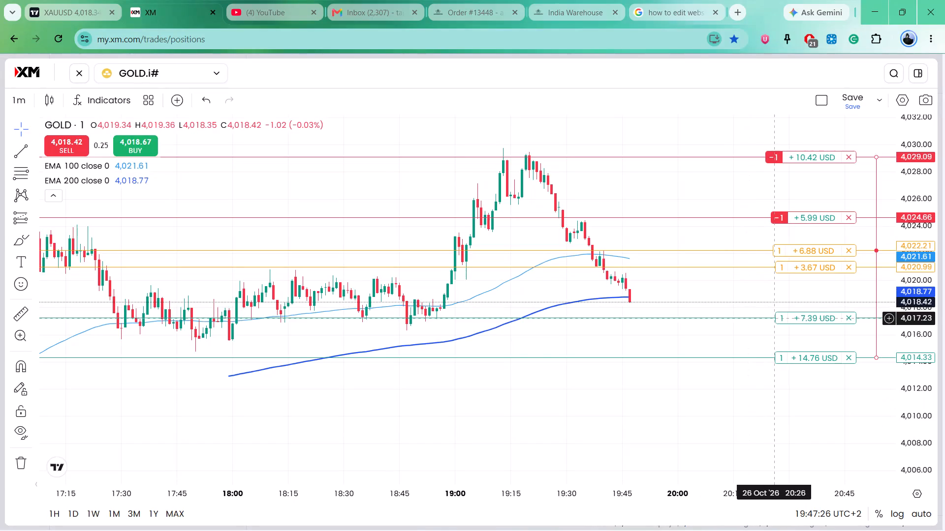
Lower the 4,024.66 sell position's take profit to 4,016.73.
{"action": "left_click_drag", "start_coordinate": [799, 320], "coordinate": [799, 321]}
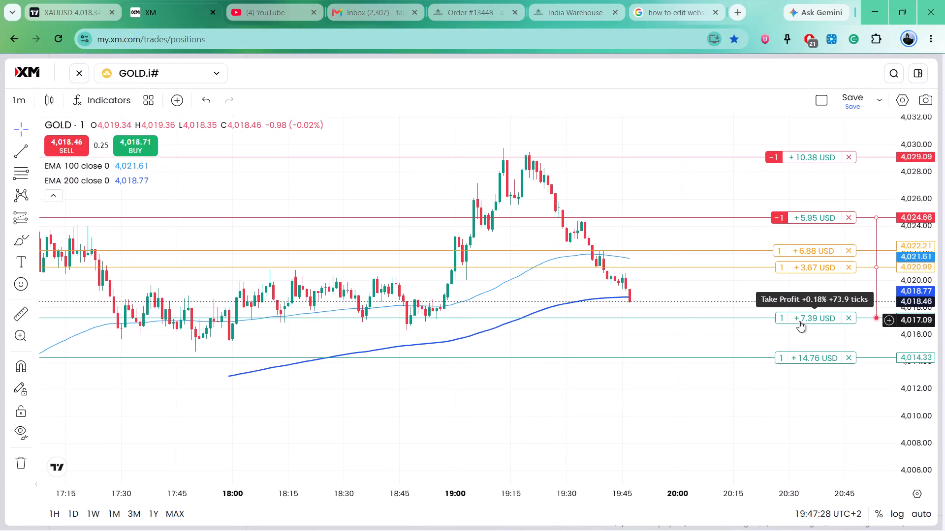
{"action": "left_click_drag", "start_coordinate": [799, 321], "coordinate": [799, 324]}
Lower the 4,024.66 sell position's stop loss to 4,020.26.
{"action": "left_click_drag", "start_coordinate": [796, 264], "coordinate": [796, 274]}
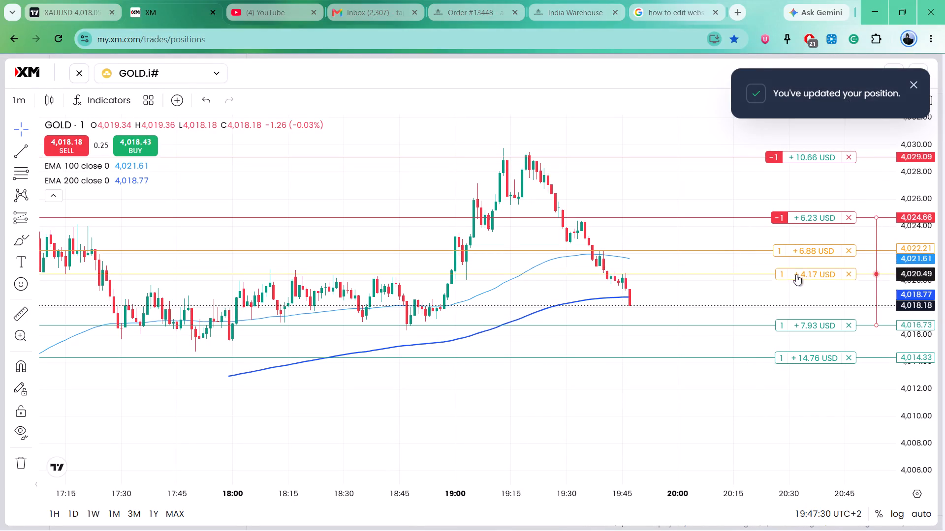
{"action": "left_click_drag", "start_coordinate": [796, 274], "coordinate": [796, 277]}
Lower the 4,029.09 sell position's stop loss to 4,021.08.
{"action": "left_click_drag", "start_coordinate": [799, 251], "coordinate": [800, 265]}
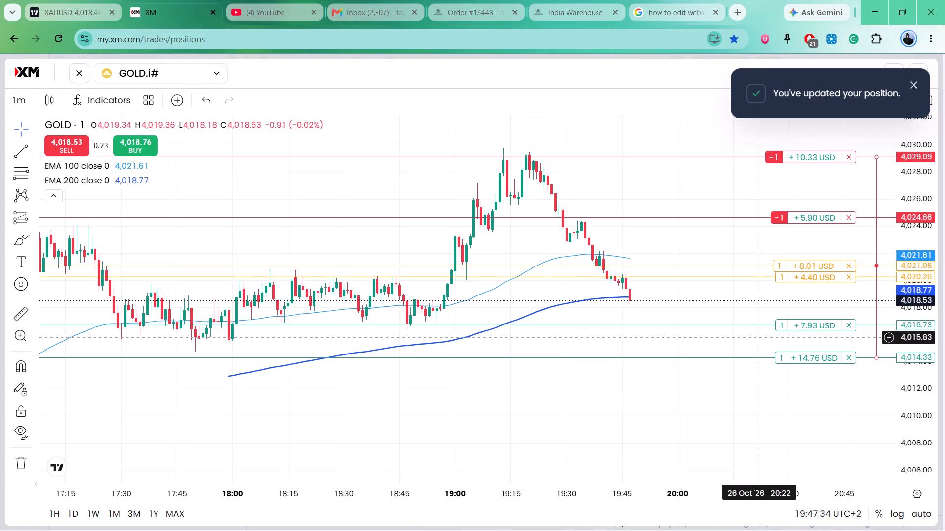
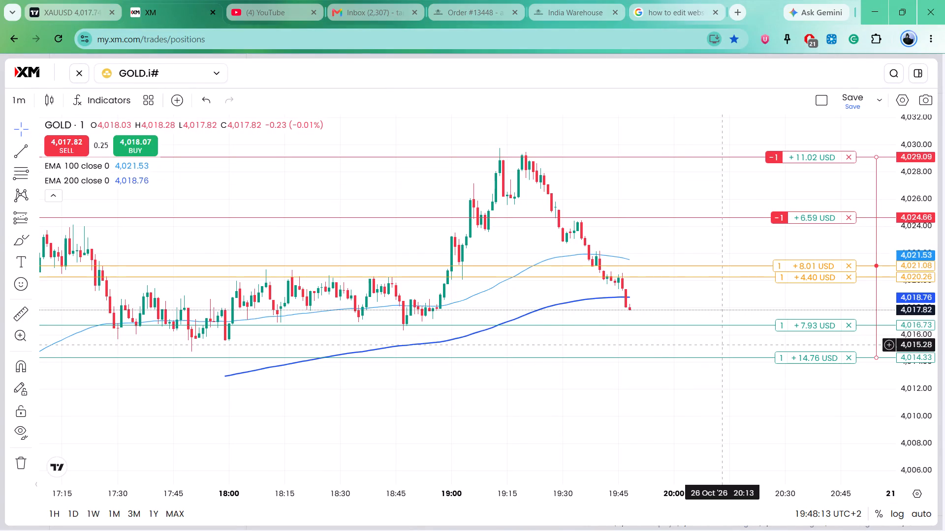
Lower the 4,024.66 sell position's stop loss to 4,019.54.
{"action": "left_click", "coordinate": [793, 327]}
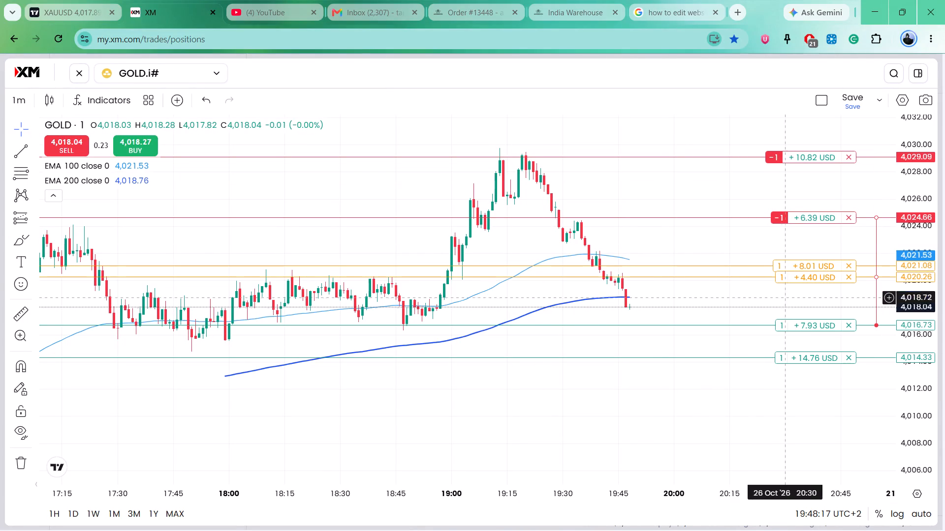
{"action": "left_click_drag", "start_coordinate": [788, 275], "coordinate": [789, 281]}
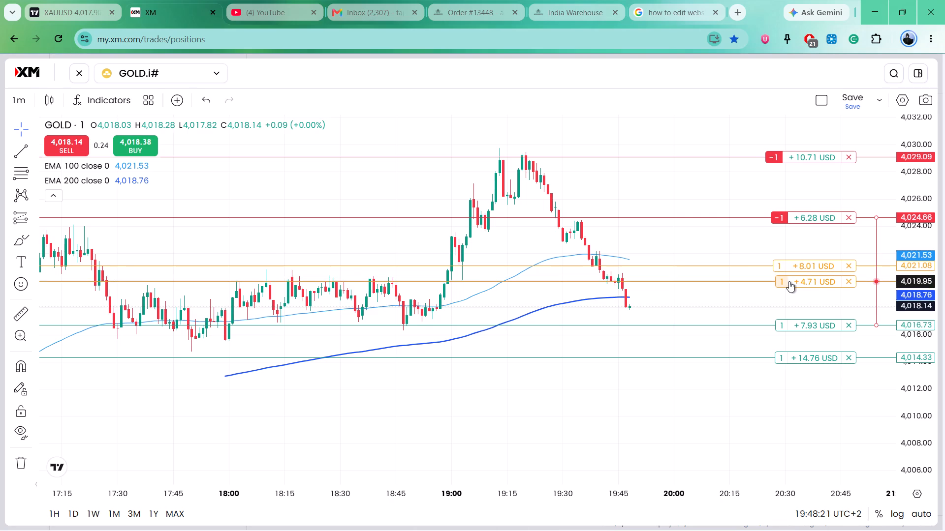
{"action": "left_click_drag", "start_coordinate": [789, 281], "coordinate": [791, 287]}
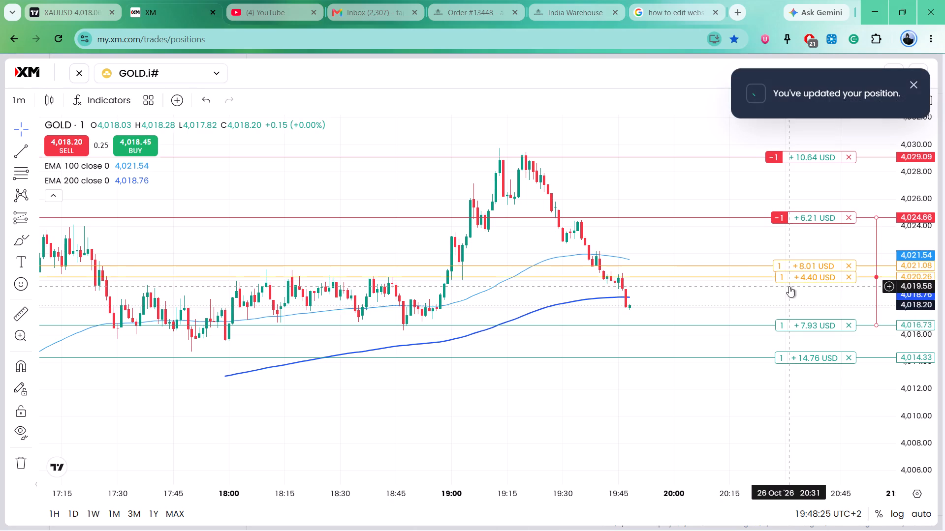
{"action": "left_click", "coordinate": [744, 301]}
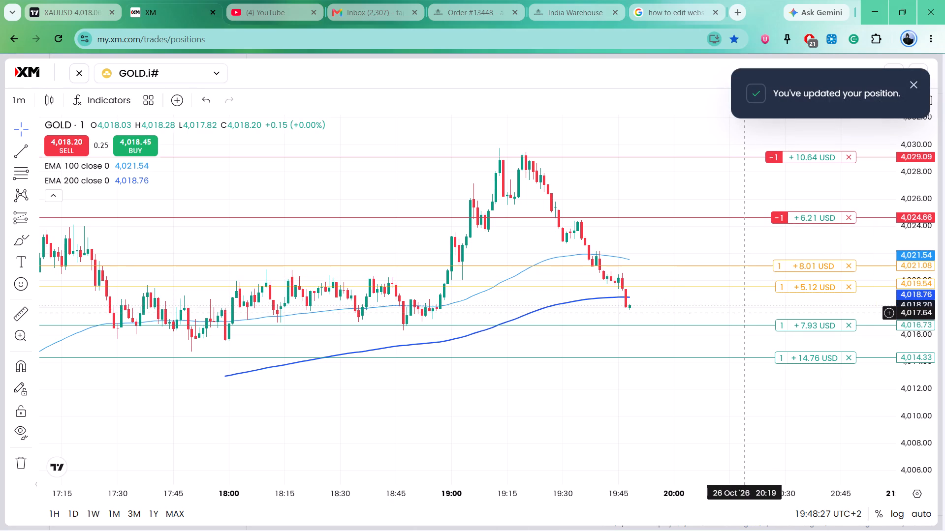
Lower the 4,029.09 sell position's stop loss to 4,020.72.
{"action": "left_click_drag", "start_coordinate": [794, 266], "coordinate": [793, 270]}
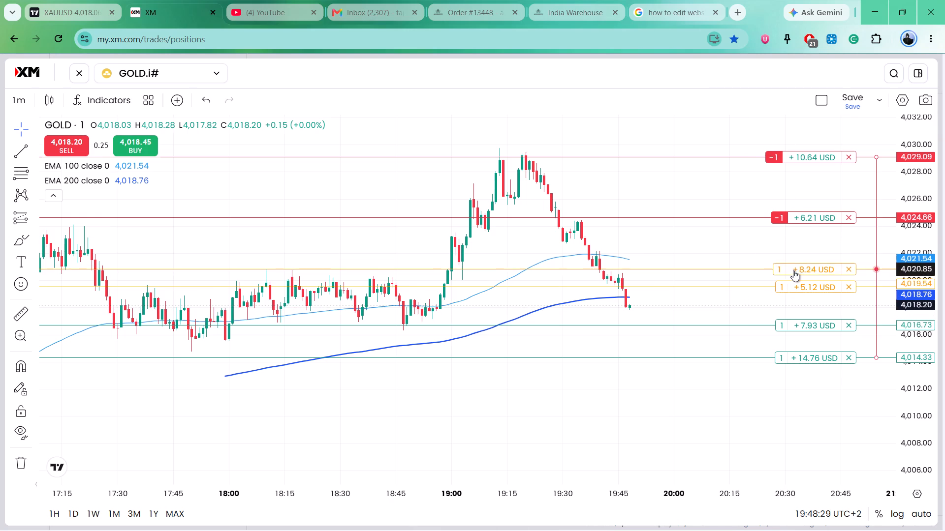
{"action": "left_click_drag", "start_coordinate": [793, 270], "coordinate": [793, 271]}
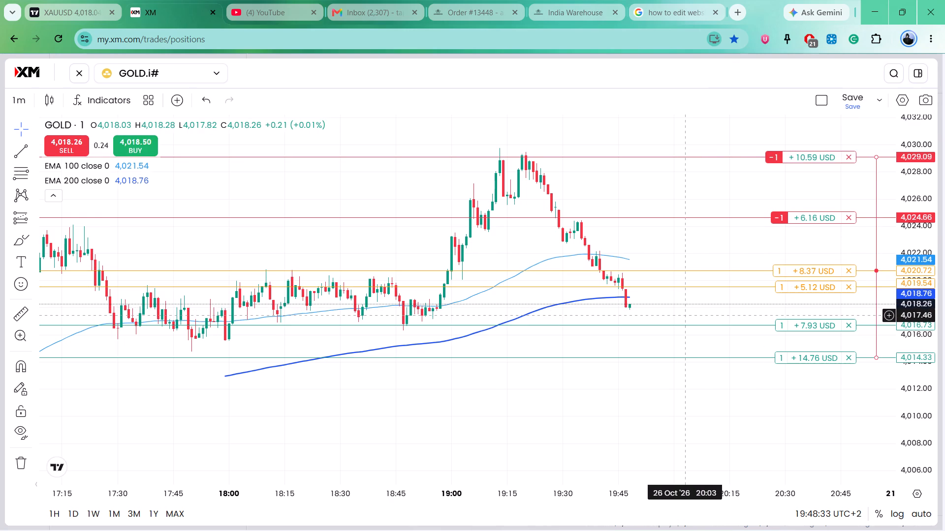
Examine gold's earlier price action on the 1-minute and 5-minute charts, finishing on the 1-minute timeframe.
{"action": "scroll", "coordinate": [406, 309], "scroll_direction": "down", "scroll_amount": 5}
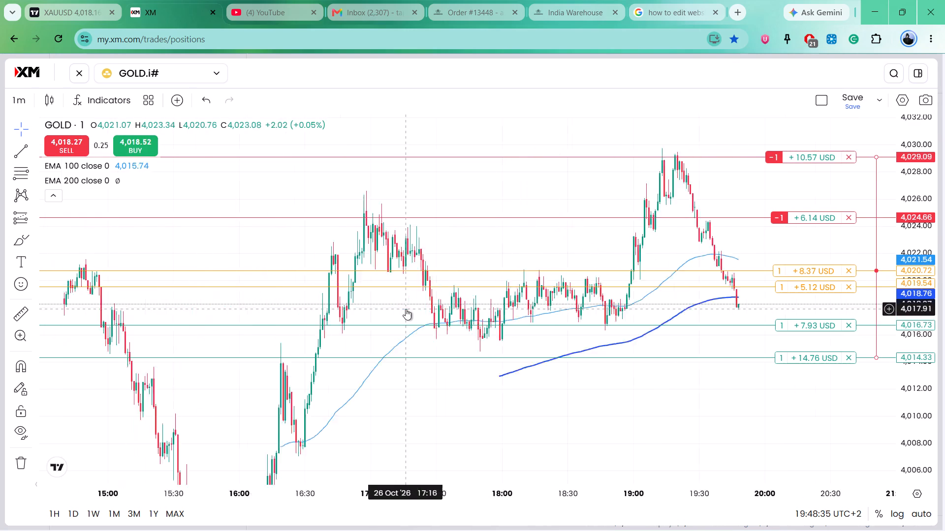
{"action": "scroll", "coordinate": [406, 309], "scroll_direction": "down", "scroll_amount": 2}
{"action": "scroll", "coordinate": [616, 312], "scroll_direction": "up", "scroll_amount": 3}
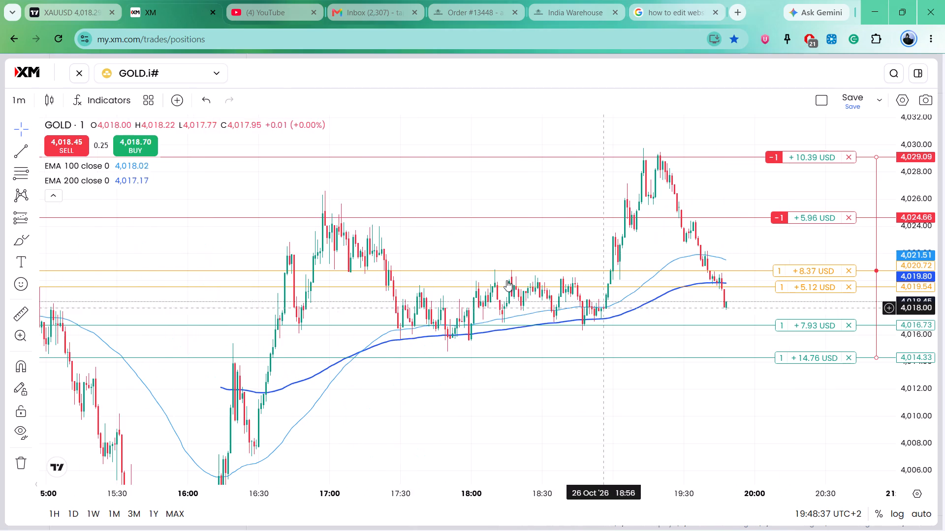
{"action": "left_click", "coordinate": [23, 97]}
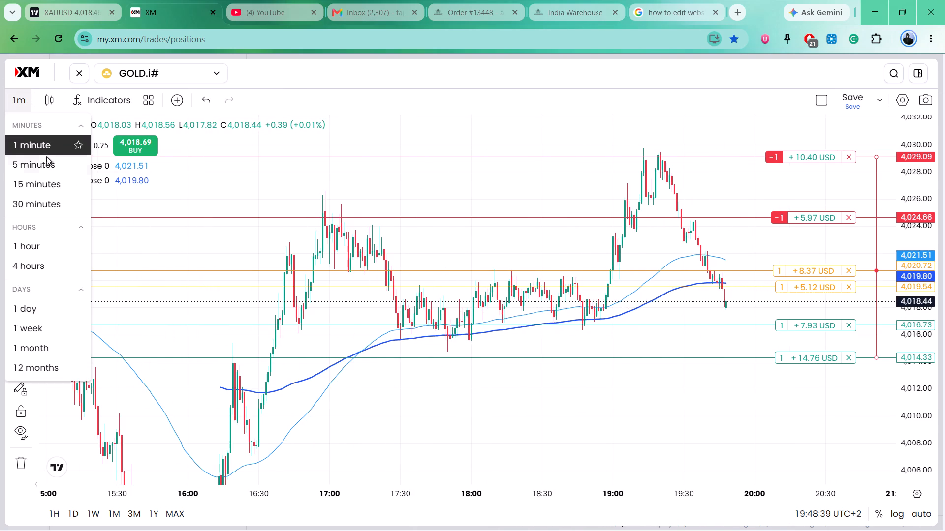
{"action": "left_click", "coordinate": [44, 159]}
{"action": "scroll", "coordinate": [155, 245], "scroll_direction": "up", "scroll_amount": 12}
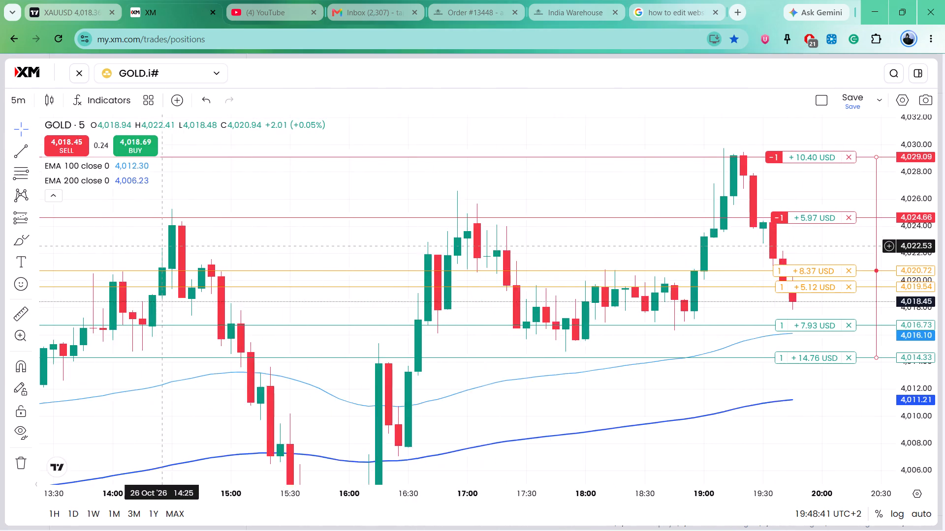
{"action": "scroll", "coordinate": [159, 246], "scroll_direction": "up", "scroll_amount": 5}
{"action": "scroll", "coordinate": [159, 246], "scroll_direction": "down", "scroll_amount": 3}
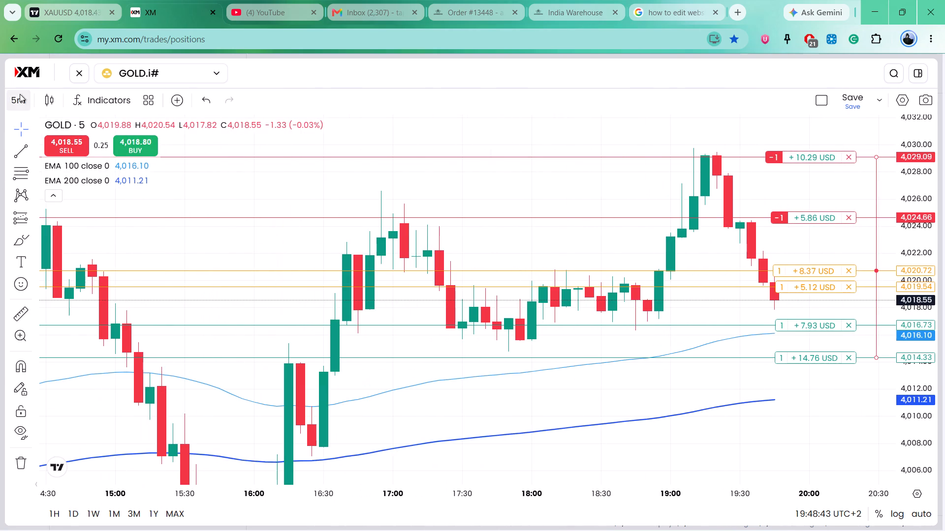
{"action": "left_click", "coordinate": [12, 98]}
{"action": "left_click", "coordinate": [38, 142]}
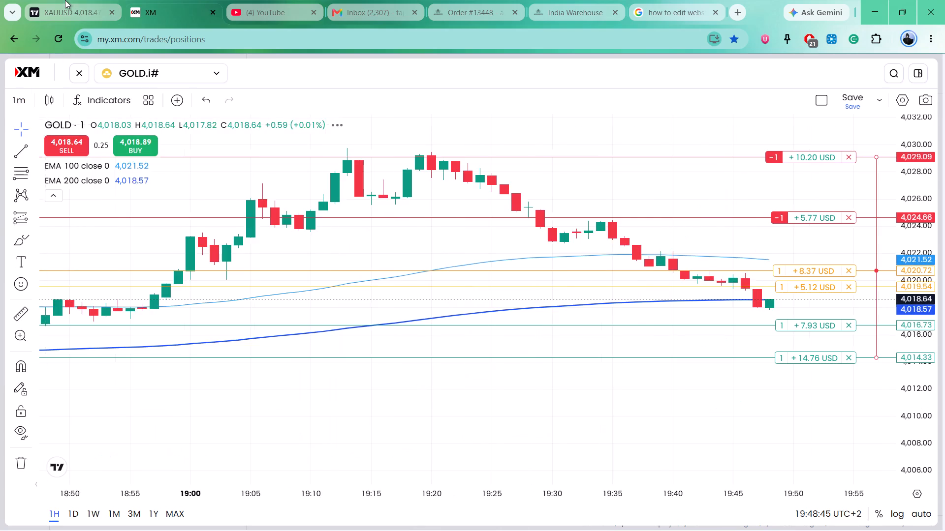
Compare the XAUUSD 3-minute chart on TradingView with XM's 1-minute GOLD chart around the stop-loss and take-profit levels.
{"action": "left_click", "coordinate": [65, 0]}
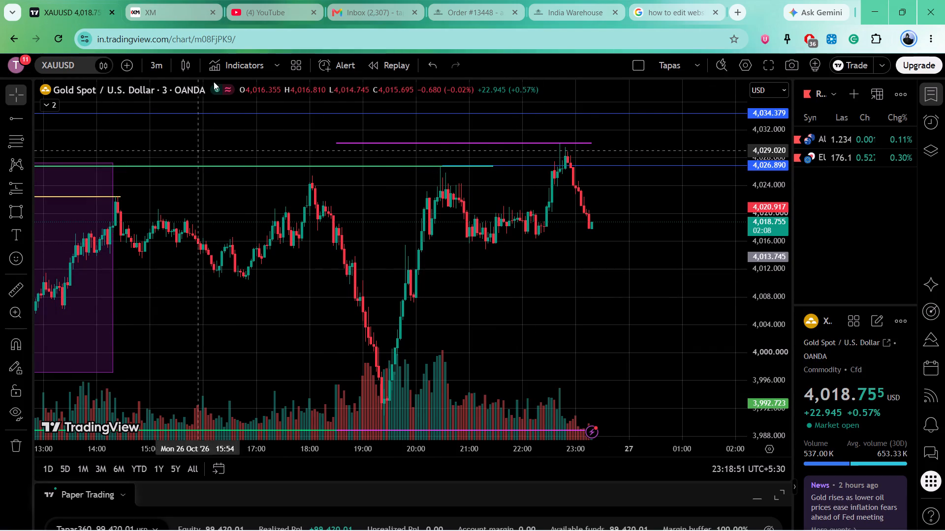
{"action": "left_click", "coordinate": [149, 0]}
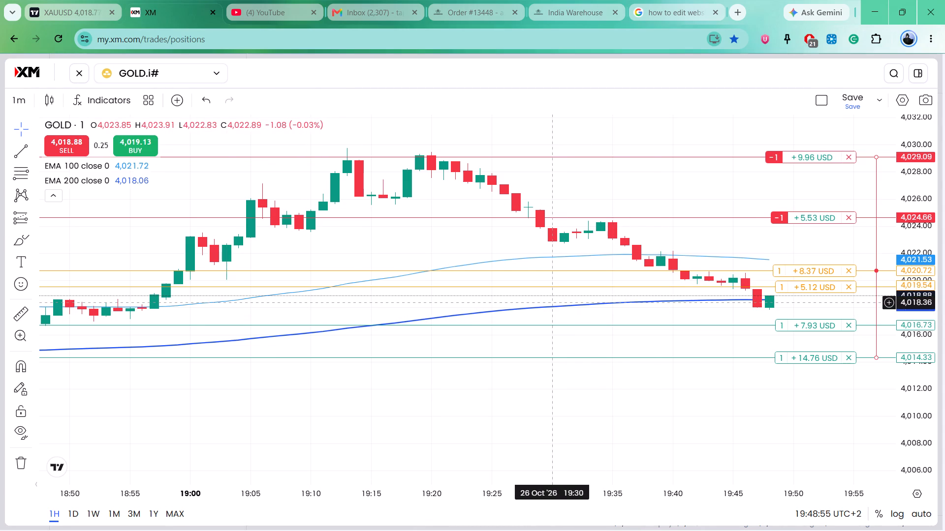
{"action": "left_click_drag", "start_coordinate": [553, 302], "coordinate": [510, 285]}
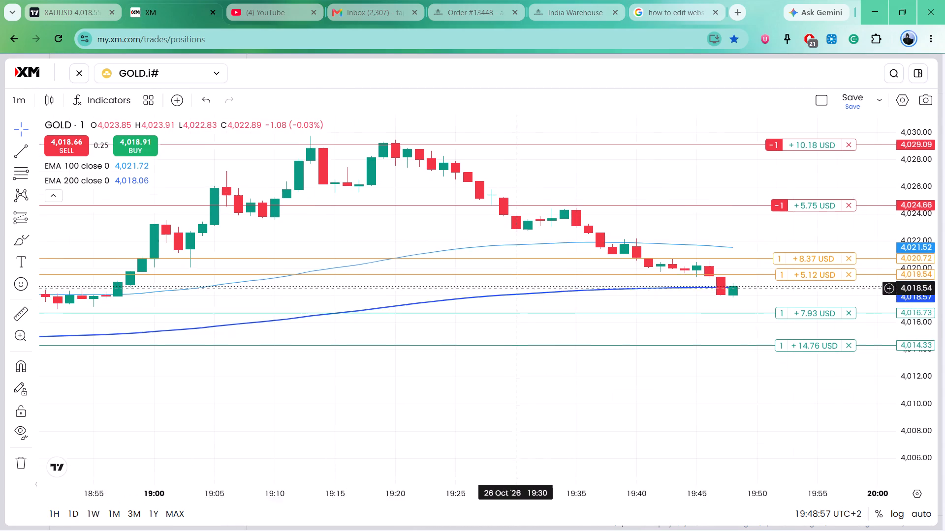
{"action": "left_click_drag", "start_coordinate": [510, 285], "coordinate": [457, 269]}
{"action": "left_click_drag", "start_coordinate": [904, 359], "coordinate": [863, 140]}
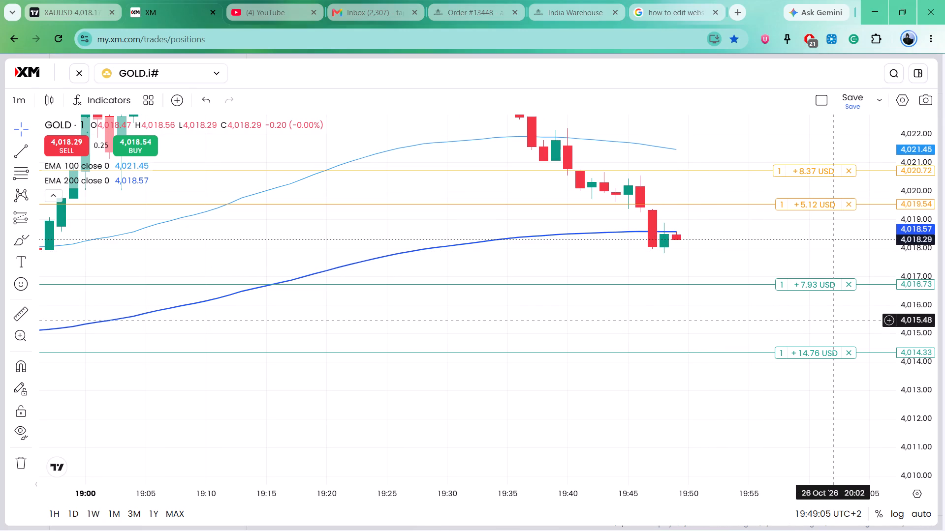
{"action": "left_click", "coordinate": [63, 0]}
{"action": "scroll", "coordinate": [574, 343], "scroll_direction": "up", "scroll_amount": 4}
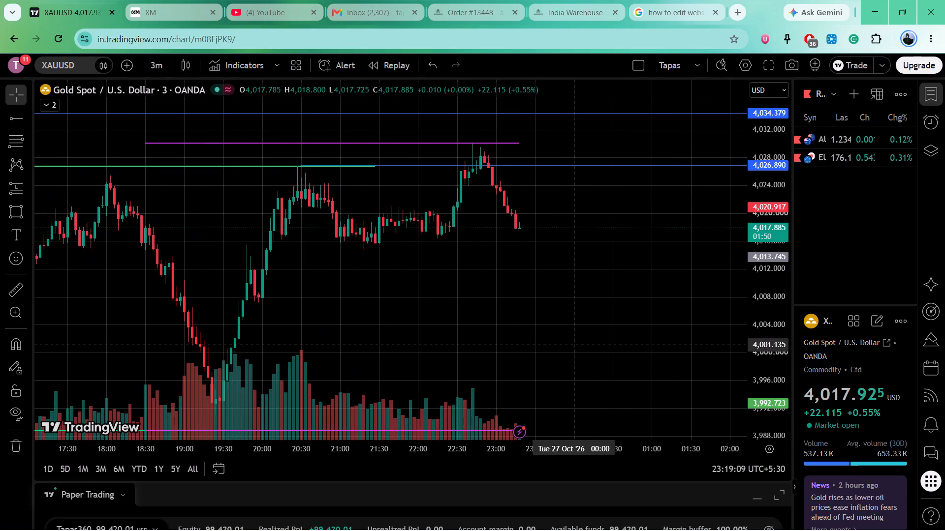
{"action": "scroll", "coordinate": [481, 272], "scroll_direction": "down", "scroll_amount": 3}
{"action": "left_click", "coordinate": [539, 267]}
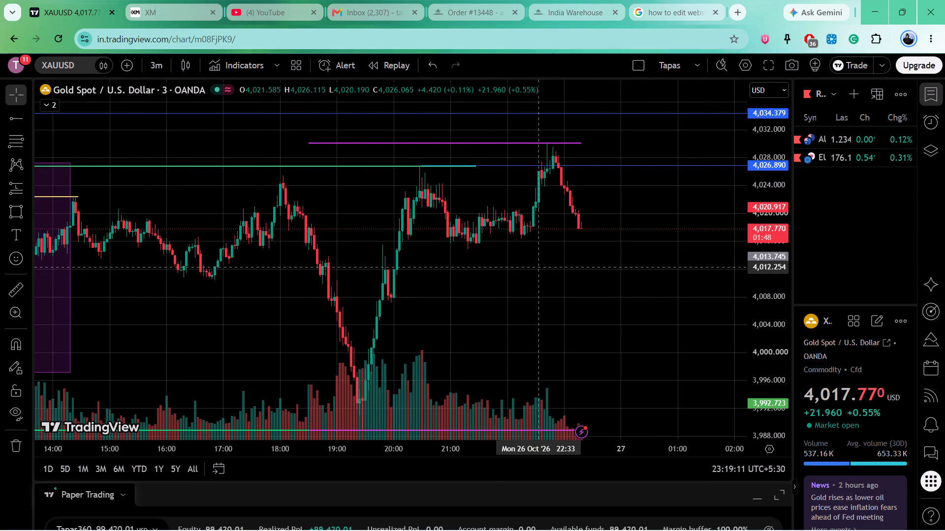
{"action": "left_click_drag", "start_coordinate": [758, 164], "coordinate": [759, 244]}
{"action": "scroll", "coordinate": [633, 248], "scroll_direction": "down", "scroll_amount": 6}
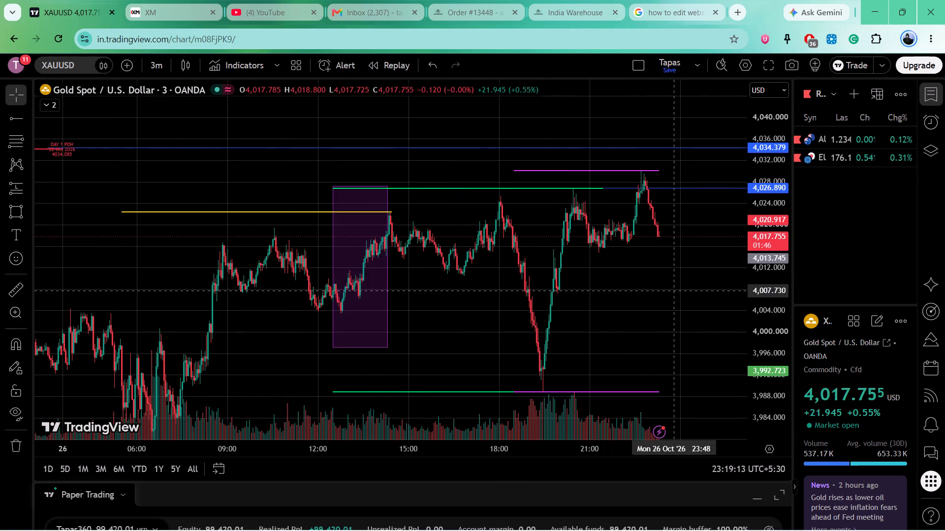
{"action": "left_click_drag", "start_coordinate": [673, 291], "coordinate": [592, 277]}
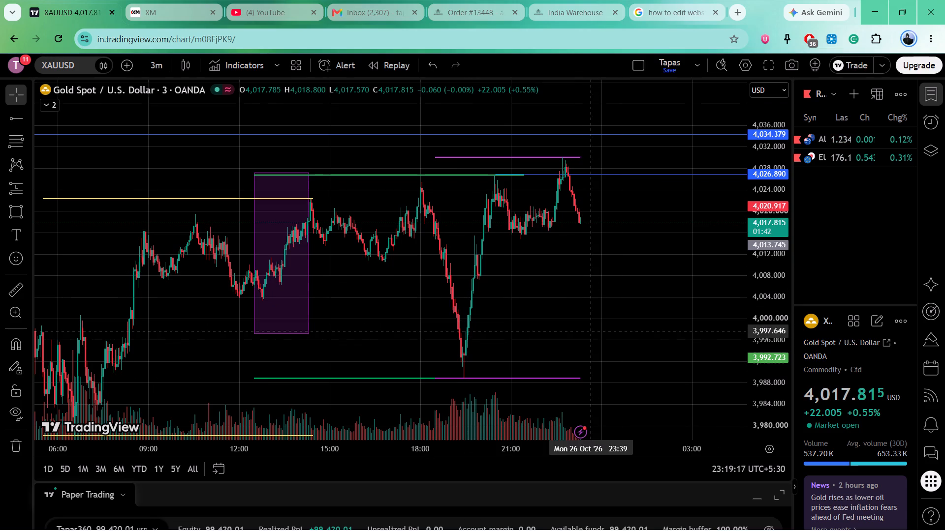
{"action": "left_click", "coordinate": [156, 0]}
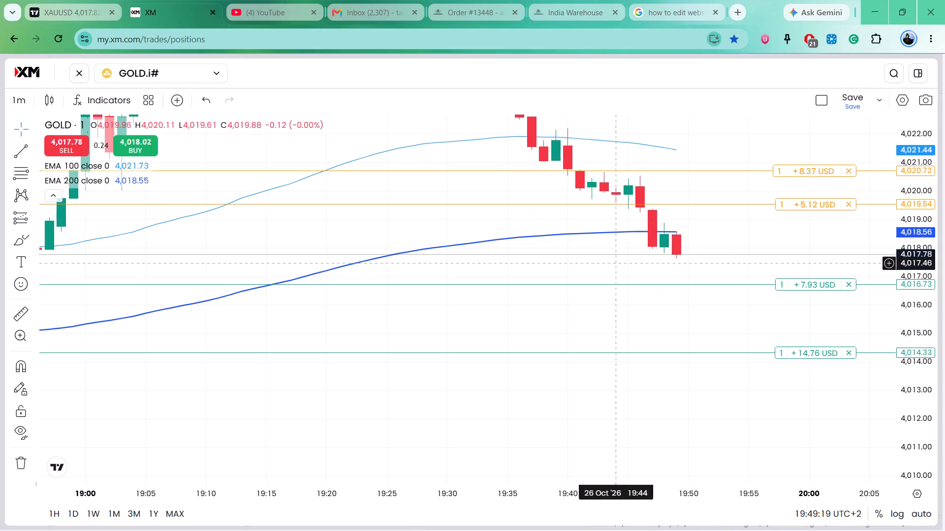
{"action": "left_click_drag", "start_coordinate": [744, 257], "coordinate": [709, 272]}
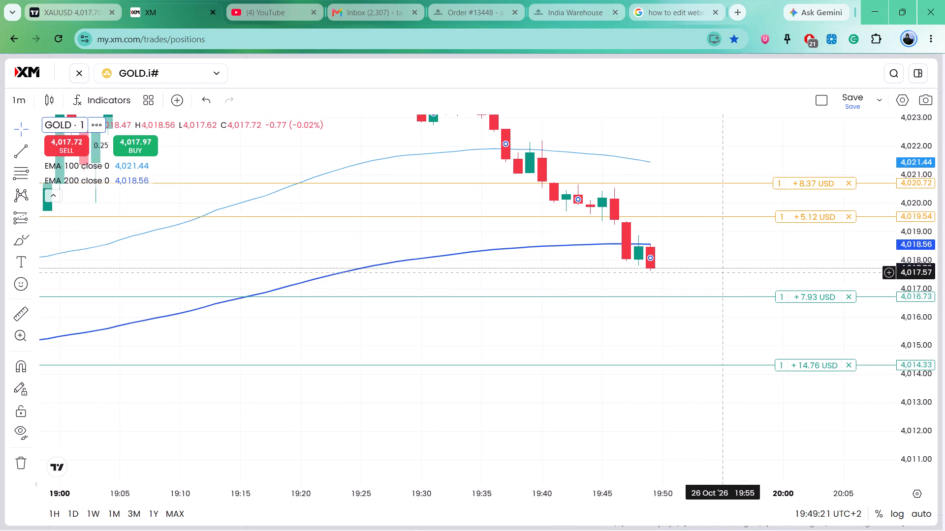
{"action": "left_click_drag", "start_coordinate": [709, 272], "coordinate": [707, 272]}
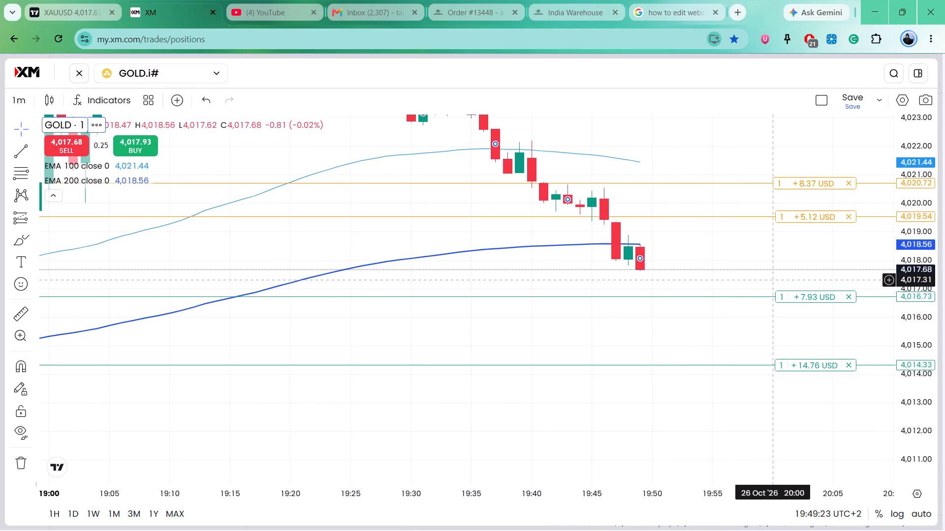
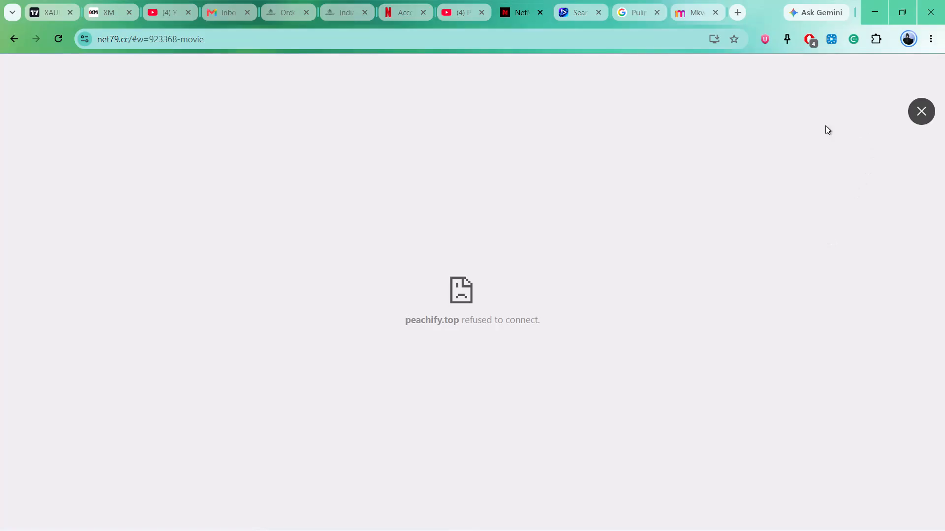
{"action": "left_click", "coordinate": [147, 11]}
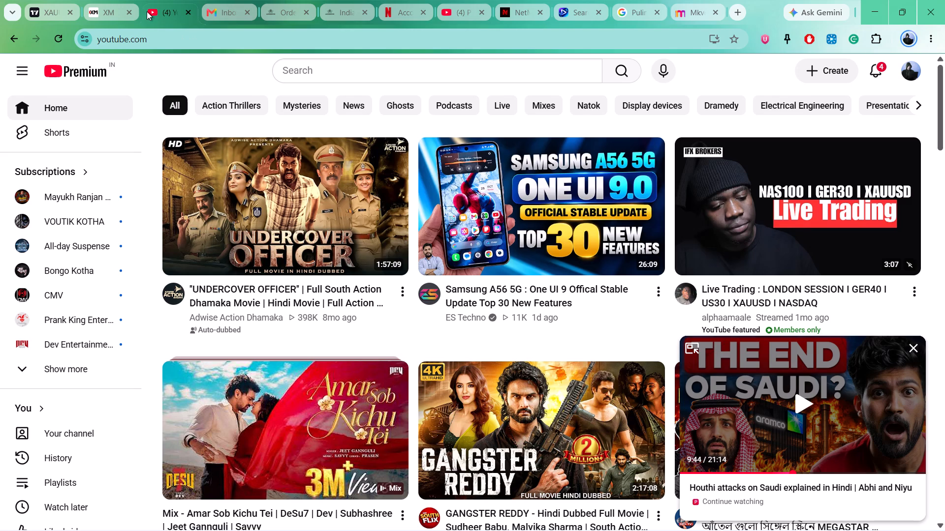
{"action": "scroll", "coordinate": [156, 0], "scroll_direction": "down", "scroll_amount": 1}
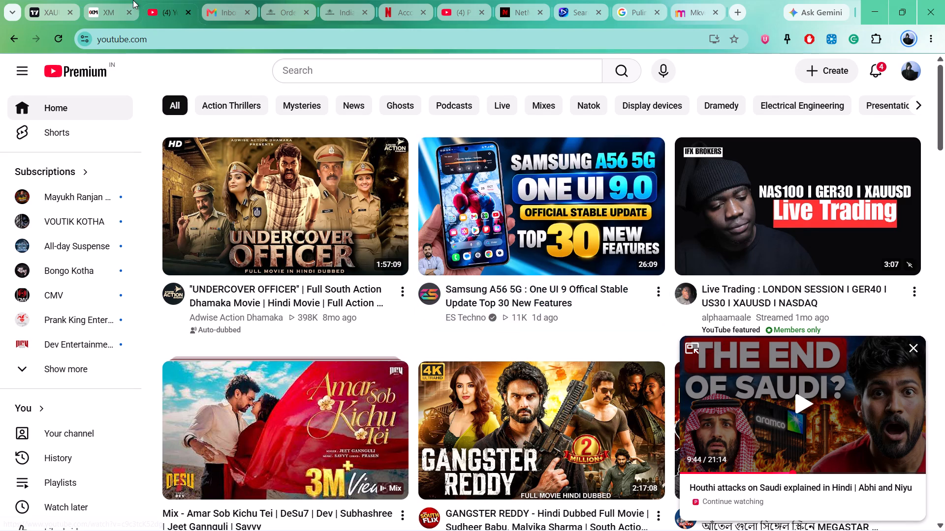
Switch TradingView's XAUUSD chart to the 1-minute timeframe and examine the recent price action around the purple zone.
{"action": "left_click", "coordinate": [110, 0]}
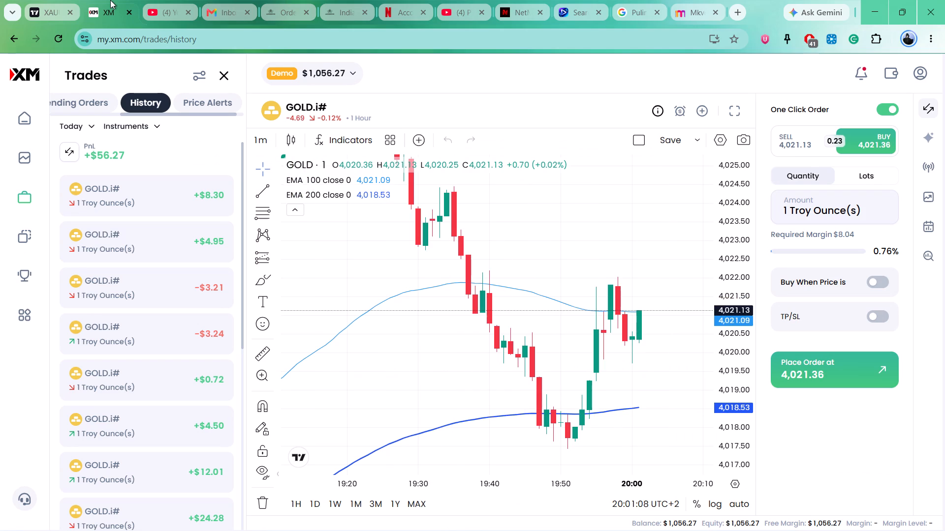
{"action": "left_click", "coordinate": [48, 0]}
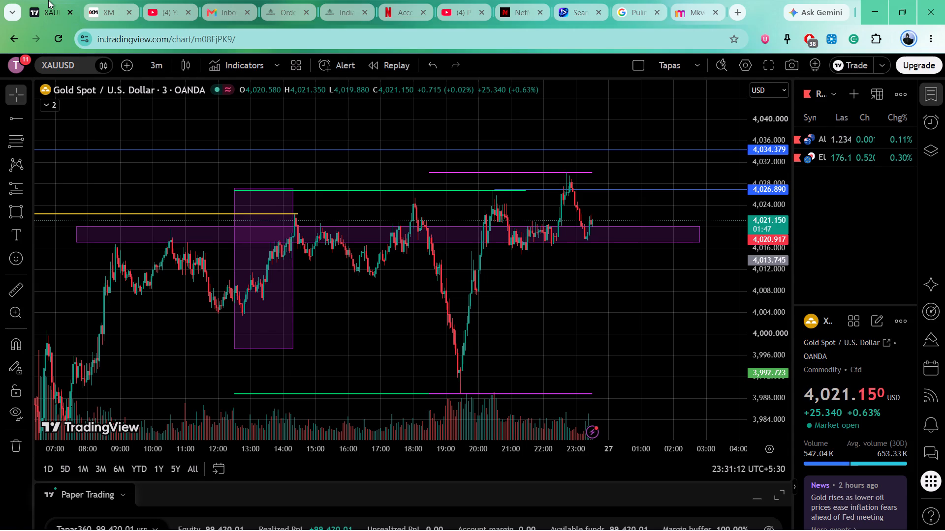
{"action": "left_click", "coordinate": [162, 61]}
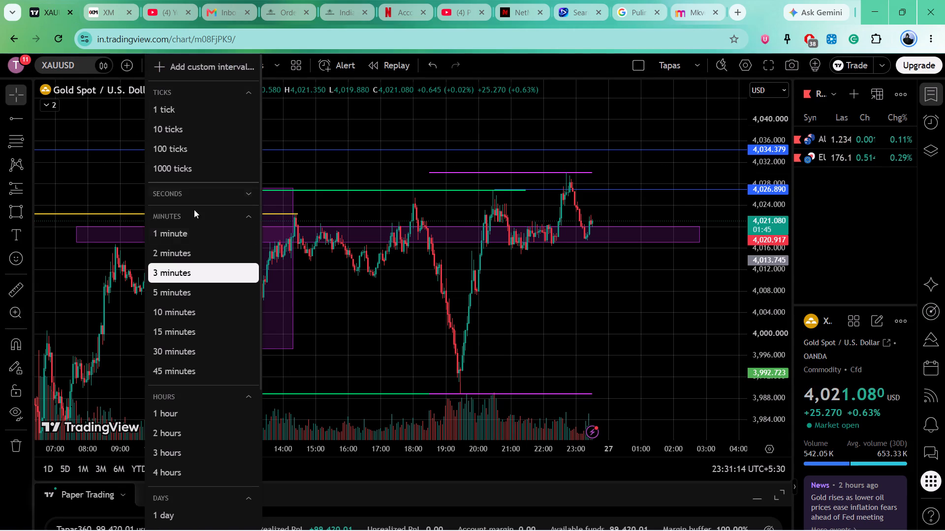
{"action": "left_click", "coordinate": [194, 233]}
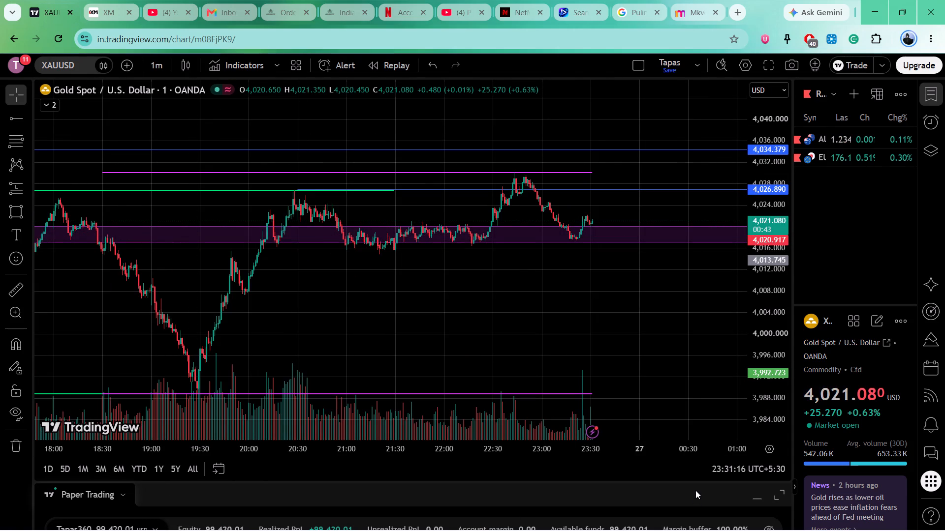
{"action": "scroll", "coordinate": [584, 287], "scroll_direction": "up", "scroll_amount": 4}
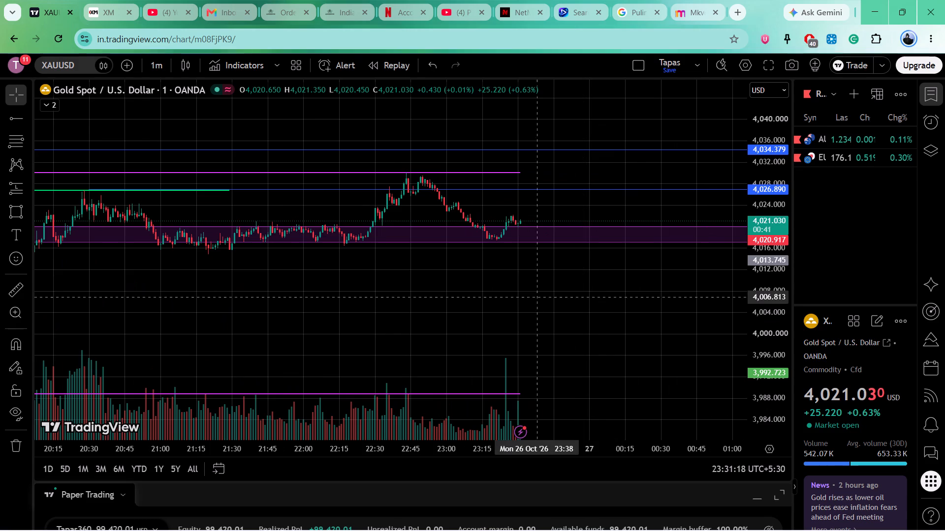
{"action": "scroll", "coordinate": [546, 296], "scroll_direction": "down", "scroll_amount": 4}
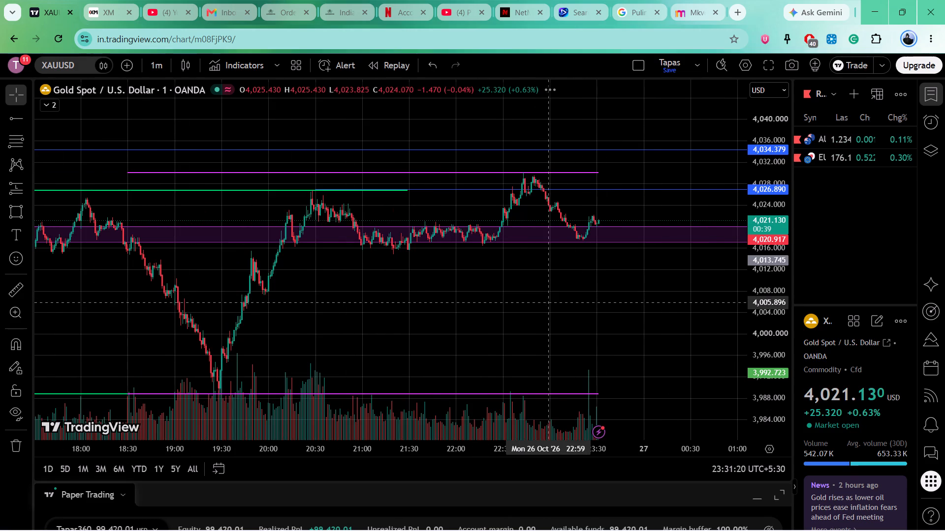
On XM, place a pending buy limit order for 1 Troy Ounce of GOLD.i# at 4,020.42.
{"action": "left_click", "coordinate": [107, 2]}
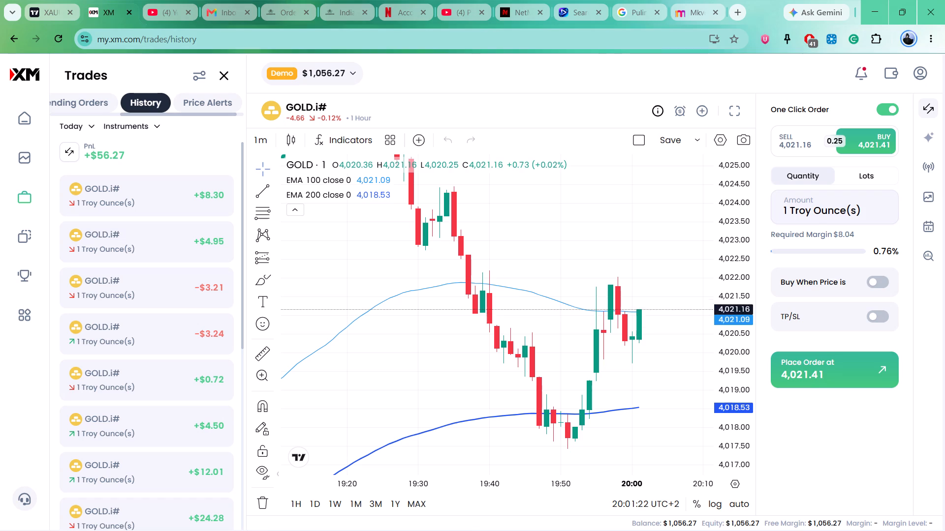
{"action": "scroll", "coordinate": [593, 293], "scroll_direction": "up", "scroll_amount": 6}
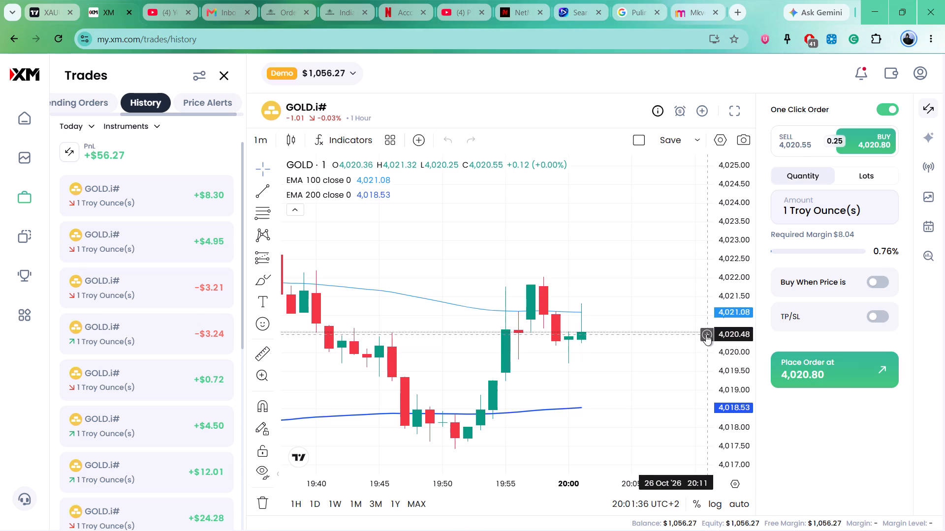
{"action": "left_click", "coordinate": [706, 337]}
{"action": "left_click", "coordinate": [661, 349]}
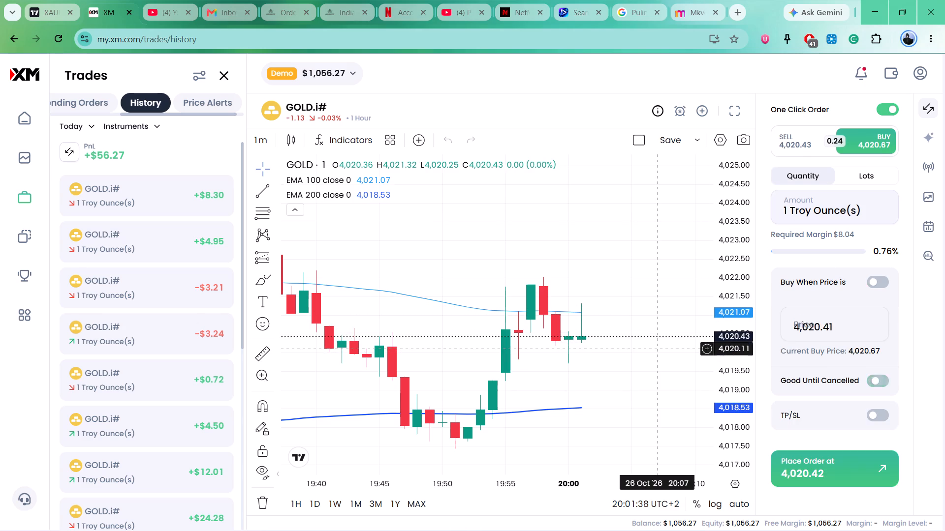
{"action": "left_click", "coordinate": [806, 474]}
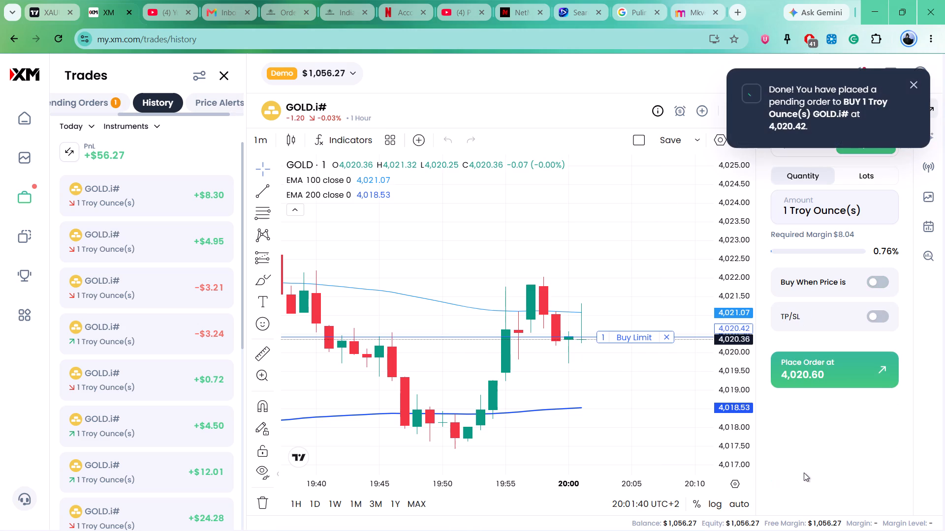
Lower the pending buy limit order's price to 4,020.11, and raise it in small increments back toward the market price.
{"action": "left_click_drag", "start_coordinate": [635, 336], "coordinate": [643, 349]}
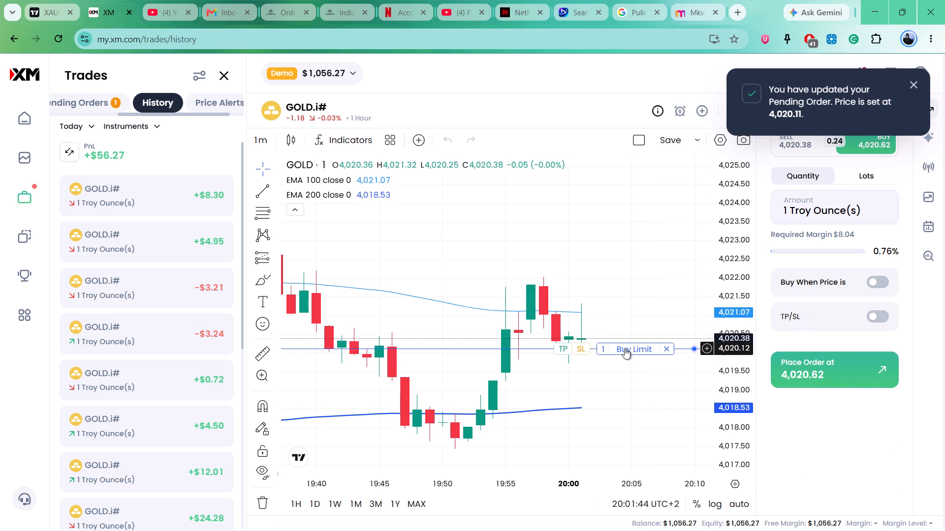
{"action": "left_click_drag", "start_coordinate": [625, 348], "coordinate": [625, 344]}
{"action": "left_click", "coordinate": [624, 377]}
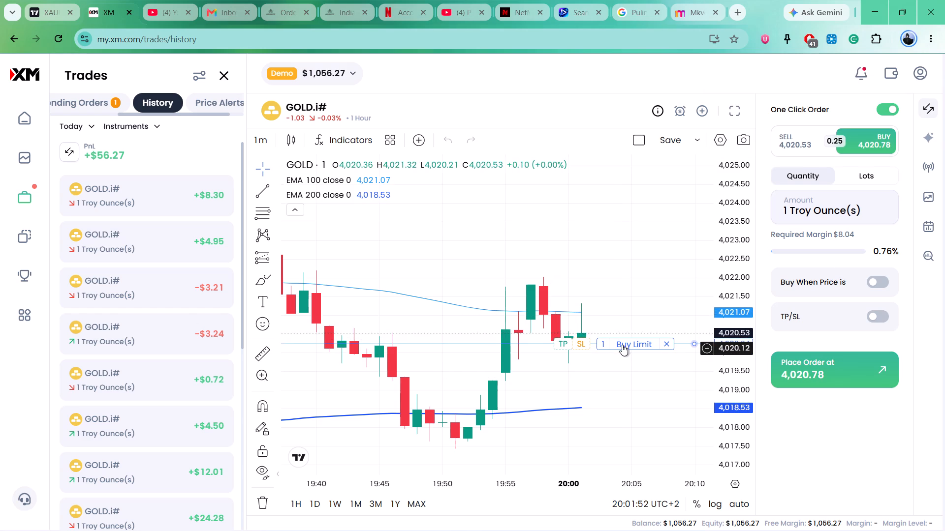
{"action": "left_click_drag", "start_coordinate": [636, 344], "coordinate": [634, 339]}
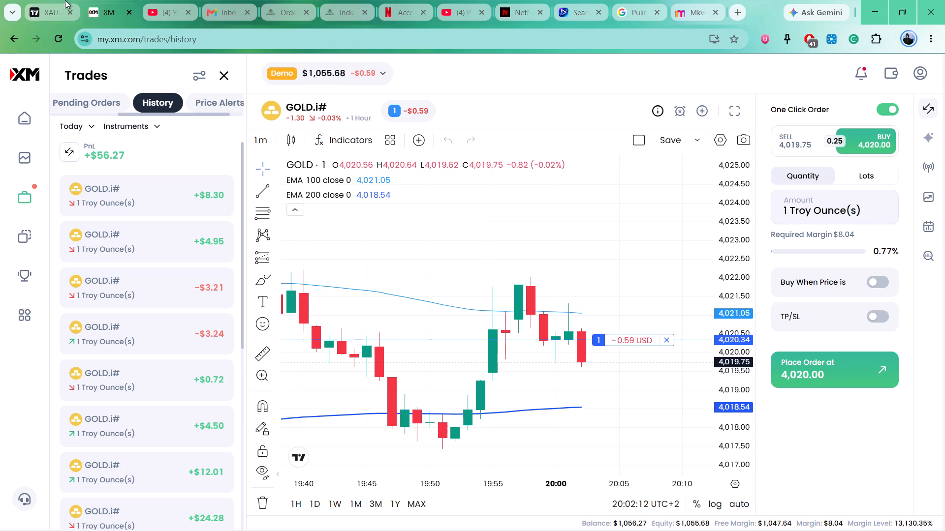
Glance at TradingView's XAUUSD chart, and on XM set the buy position's stop loss to 4,017.23, below the recent low.
{"action": "left_click", "coordinate": [49, 0]}
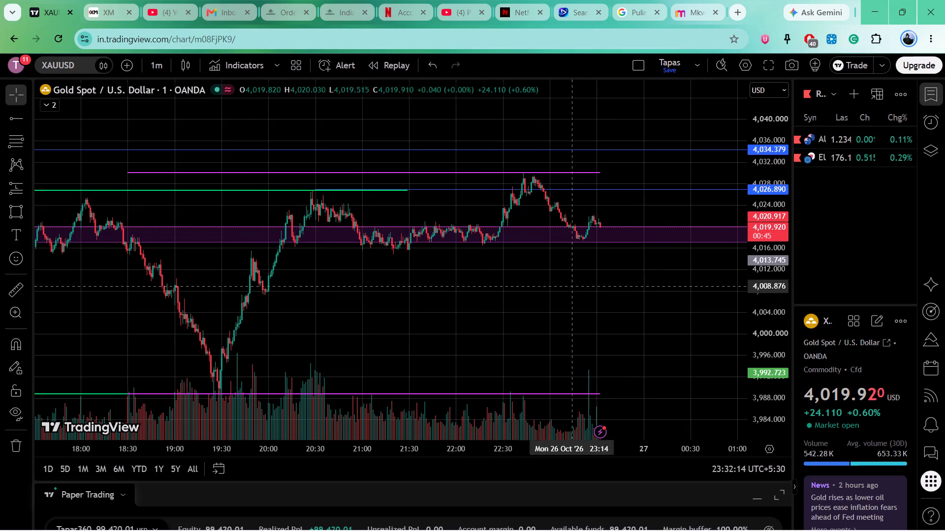
{"action": "left_click", "coordinate": [108, 0]}
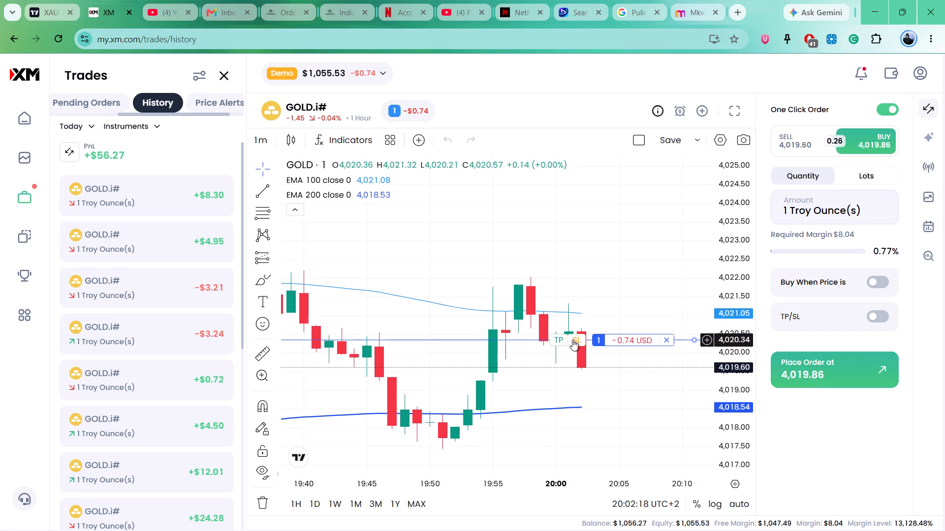
{"action": "left_click_drag", "start_coordinate": [574, 340], "coordinate": [608, 439]}
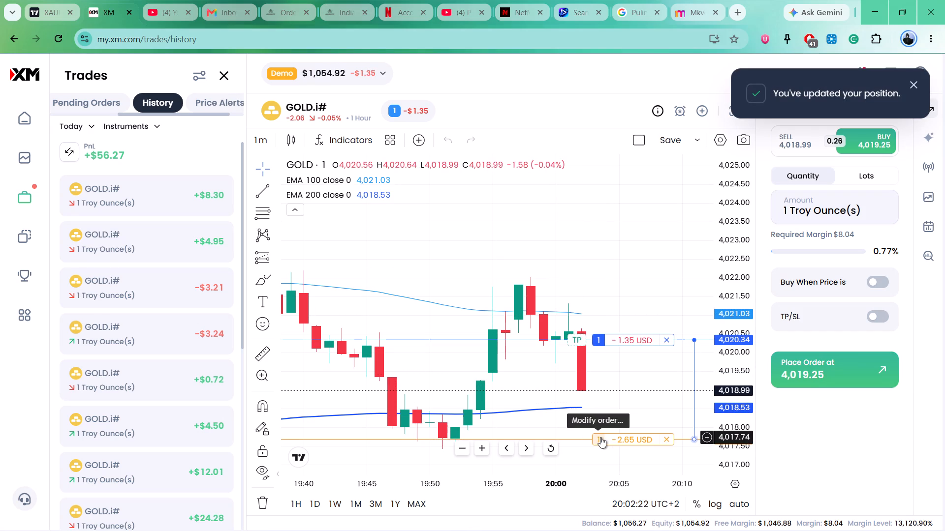
{"action": "left_click_drag", "start_coordinate": [600, 437], "coordinate": [602, 448]}
{"action": "left_click_drag", "start_coordinate": [598, 449], "coordinate": [598, 455]}
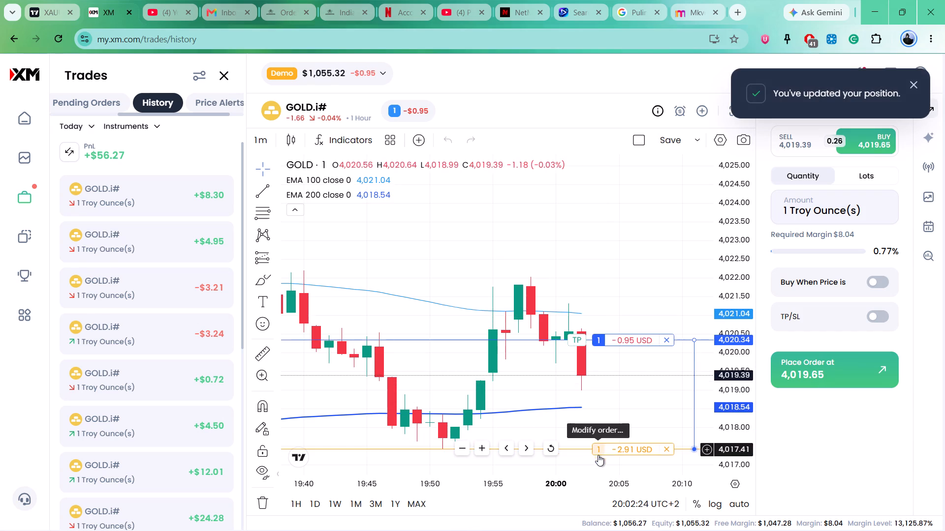
{"action": "left_click_drag", "start_coordinate": [598, 455], "coordinate": [598, 456]}
Add a take profit at 4,025.31 to the open GOLD.i# buy position.
{"action": "scroll", "coordinate": [620, 384], "scroll_direction": "down", "scroll_amount": 3}
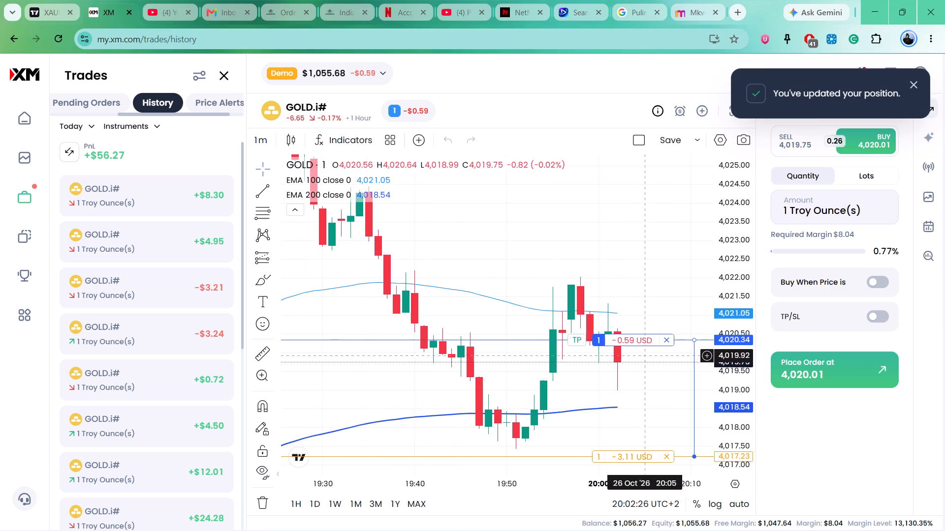
{"action": "left_click_drag", "start_coordinate": [745, 217], "coordinate": [759, 299]}
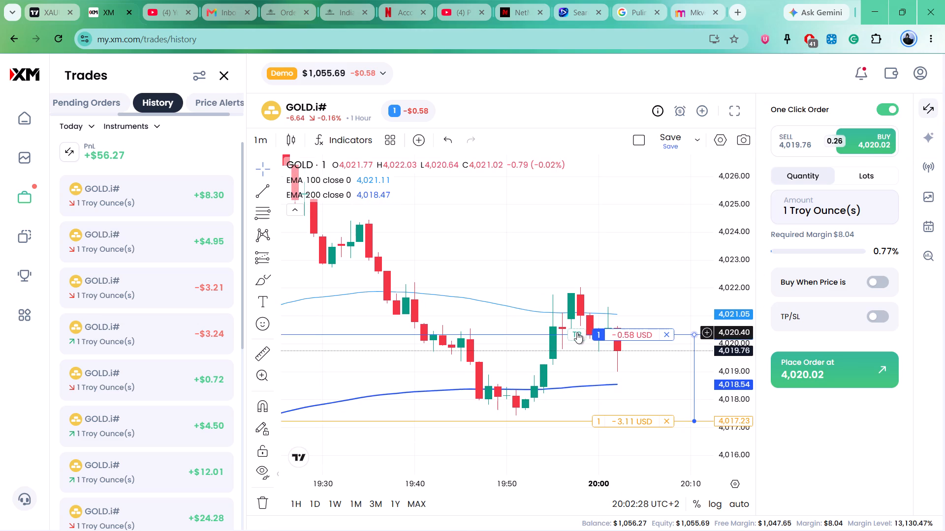
{"action": "left_click_drag", "start_coordinate": [577, 332], "coordinate": [617, 196]}
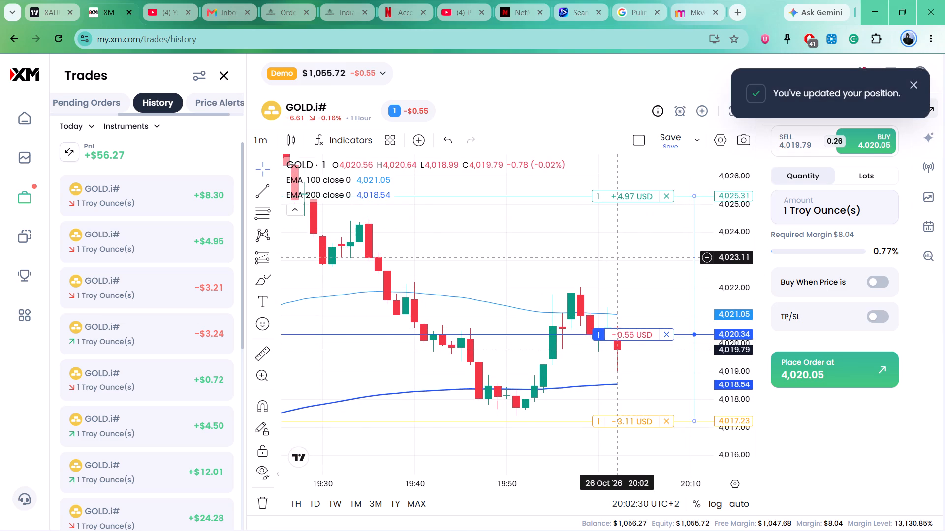
Raise the buy position's take profit to 4,029.01, near the earlier price peaks.
{"action": "scroll", "coordinate": [615, 257], "scroll_direction": "down", "scroll_amount": 4}
{"action": "left_click_drag", "start_coordinate": [625, 239], "coordinate": [601, 316]}
{"action": "scroll", "coordinate": [598, 310], "scroll_direction": "down", "scroll_amount": 5}
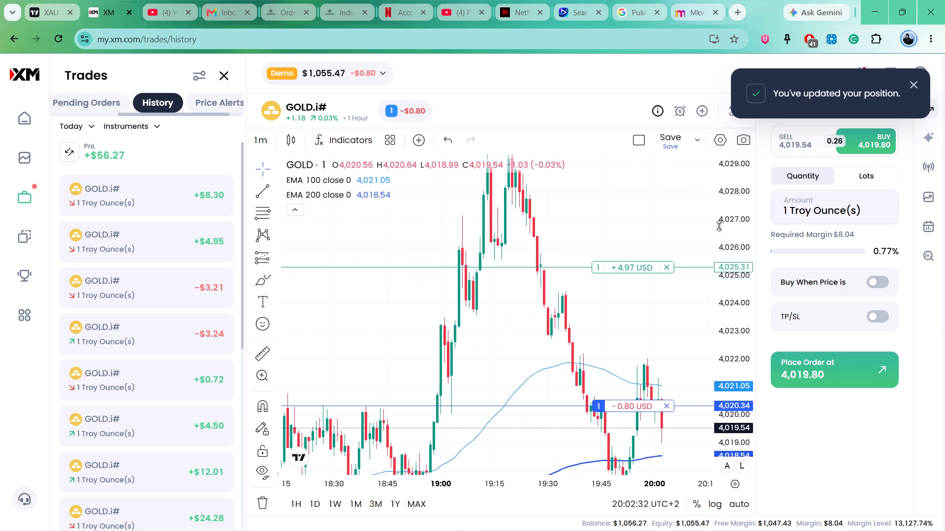
{"action": "left_click_drag", "start_coordinate": [732, 212], "coordinate": [750, 346]}
{"action": "left_click_drag", "start_coordinate": [609, 287], "coordinate": [636, 226]}
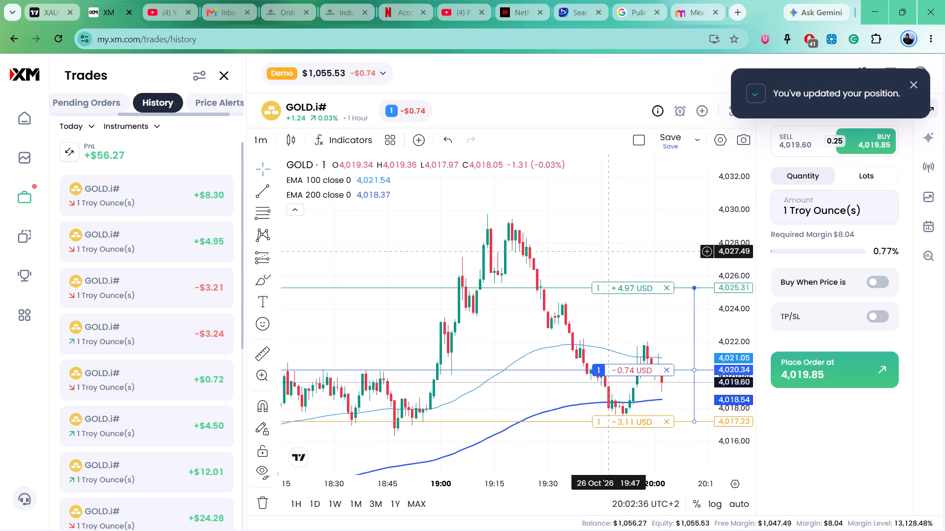
{"action": "left_click_drag", "start_coordinate": [606, 285], "coordinate": [550, 265]}
{"action": "scroll", "coordinate": [615, 306], "scroll_direction": "up", "scroll_amount": 5}
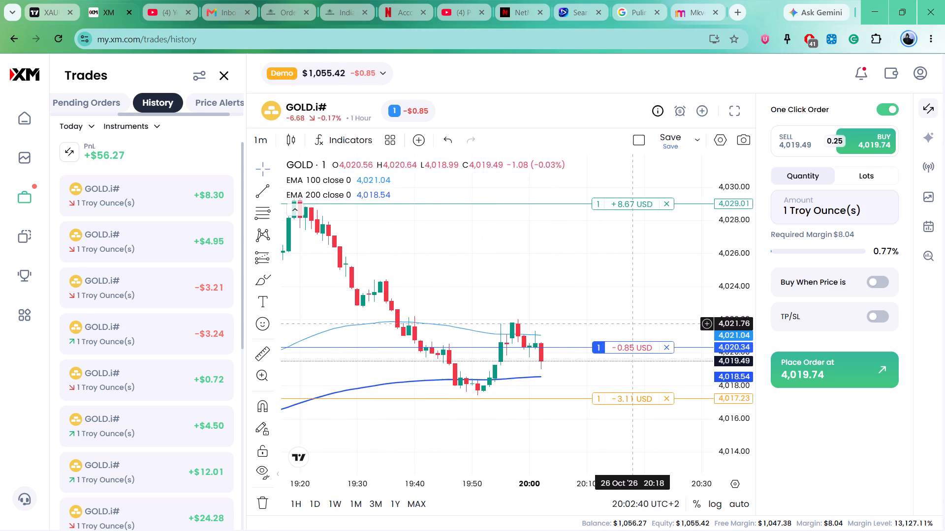
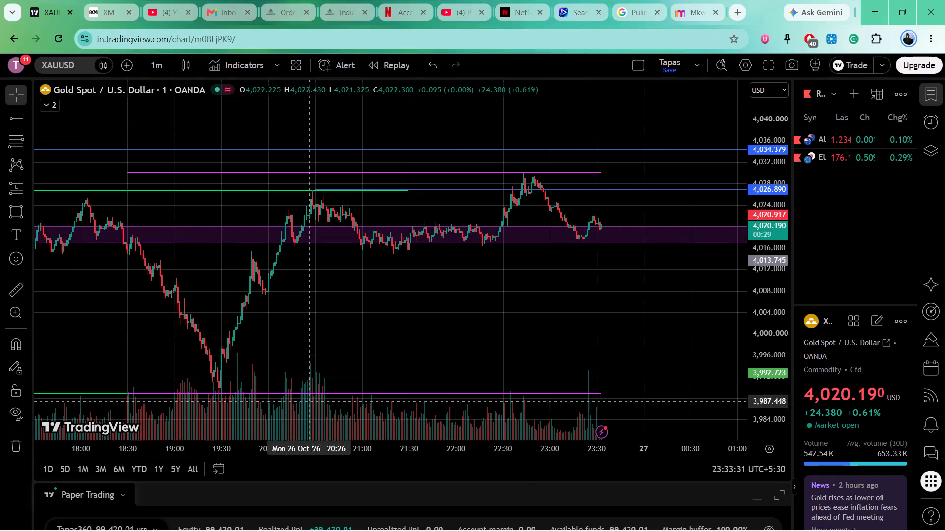
Examine the most recent one-minute XAUUSD candles up close, around the purple zone and the price peaks above it.
{"action": "scroll", "coordinate": [616, 278], "scroll_direction": "up", "scroll_amount": 6}
{"action": "left_click_drag", "start_coordinate": [583, 305], "coordinate": [650, 381]}
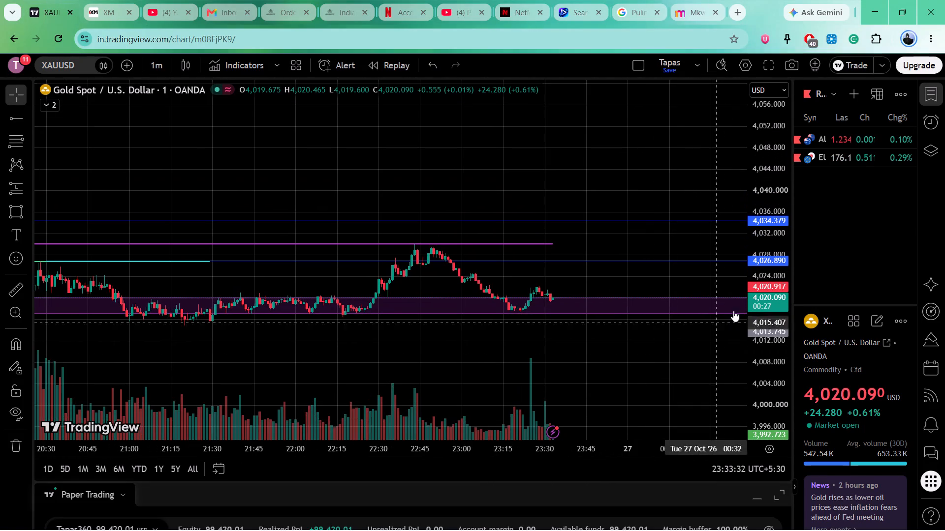
{"action": "left_click_drag", "start_coordinate": [783, 357], "coordinate": [760, 264]}
{"action": "scroll", "coordinate": [624, 304], "scroll_direction": "up", "scroll_amount": 6}
{"action": "left_click_drag", "start_coordinate": [613, 265], "coordinate": [658, 234]}
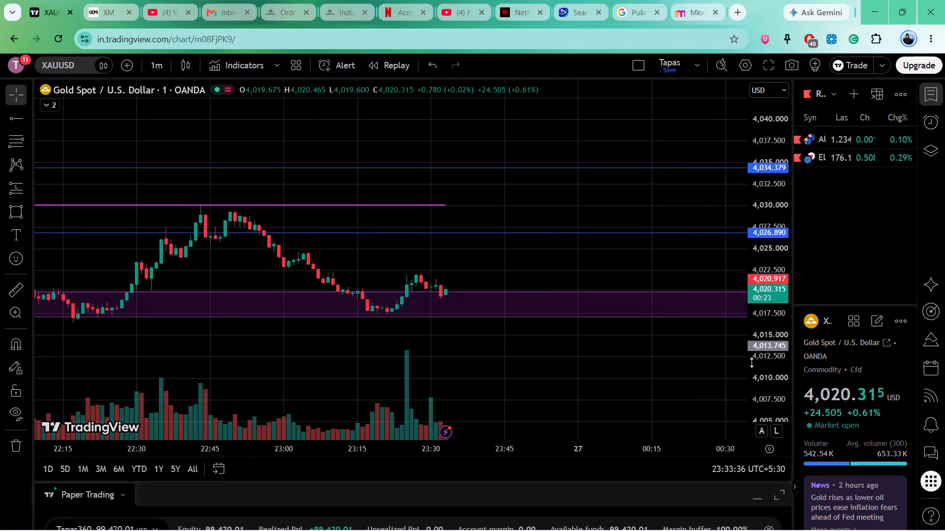
{"action": "left_click_drag", "start_coordinate": [752, 362], "coordinate": [760, 290]}
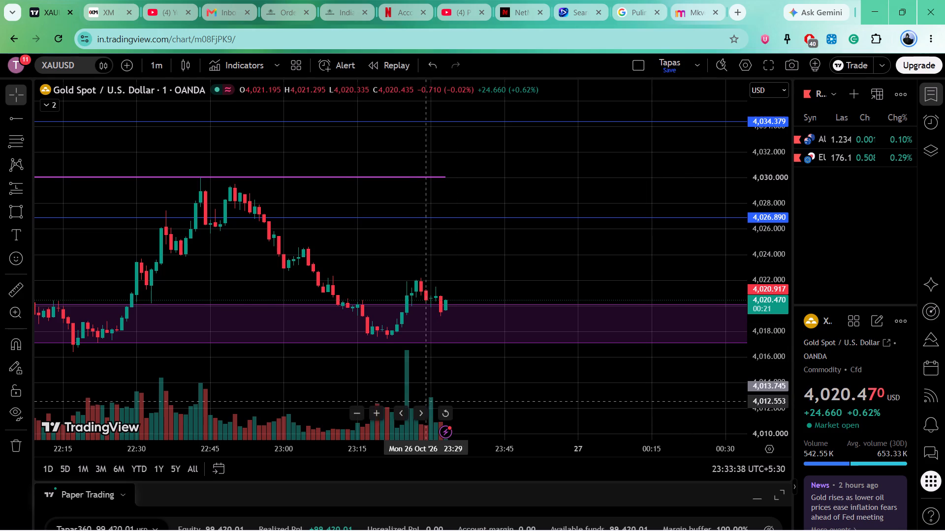